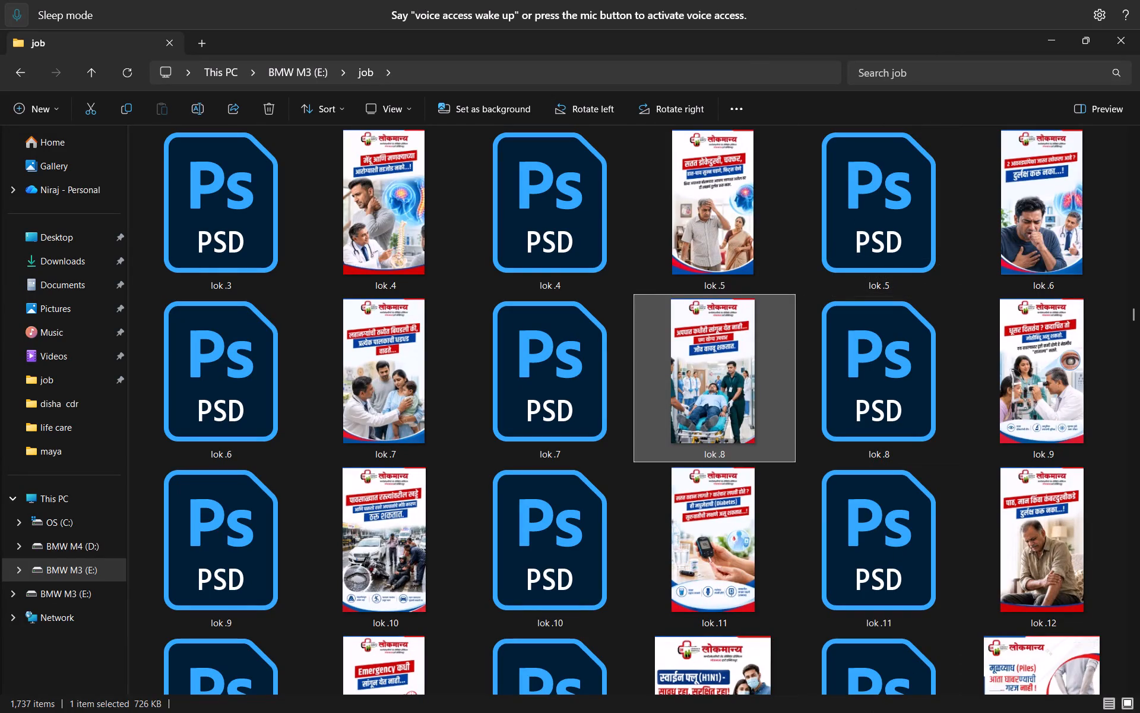
Switch to Pinterest in Chrome and search for "multispality hospital".
{"action": "left_click", "coordinate": [1047, 45]}
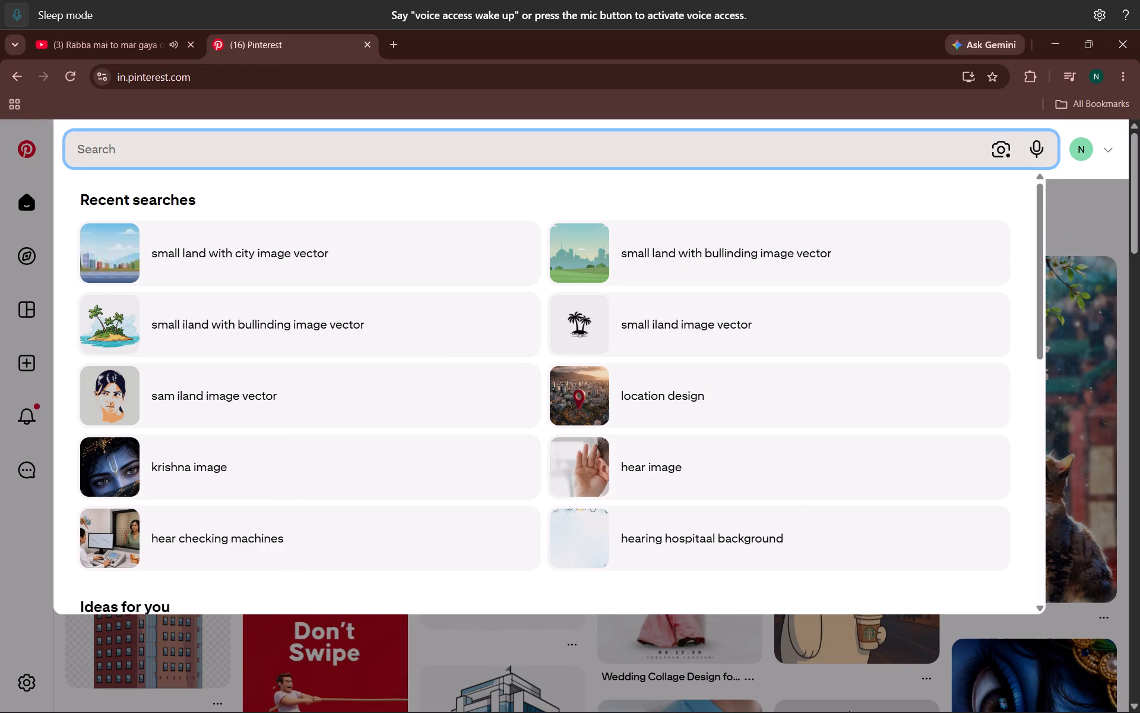
{"action": "left_click", "coordinate": [332, 163]}
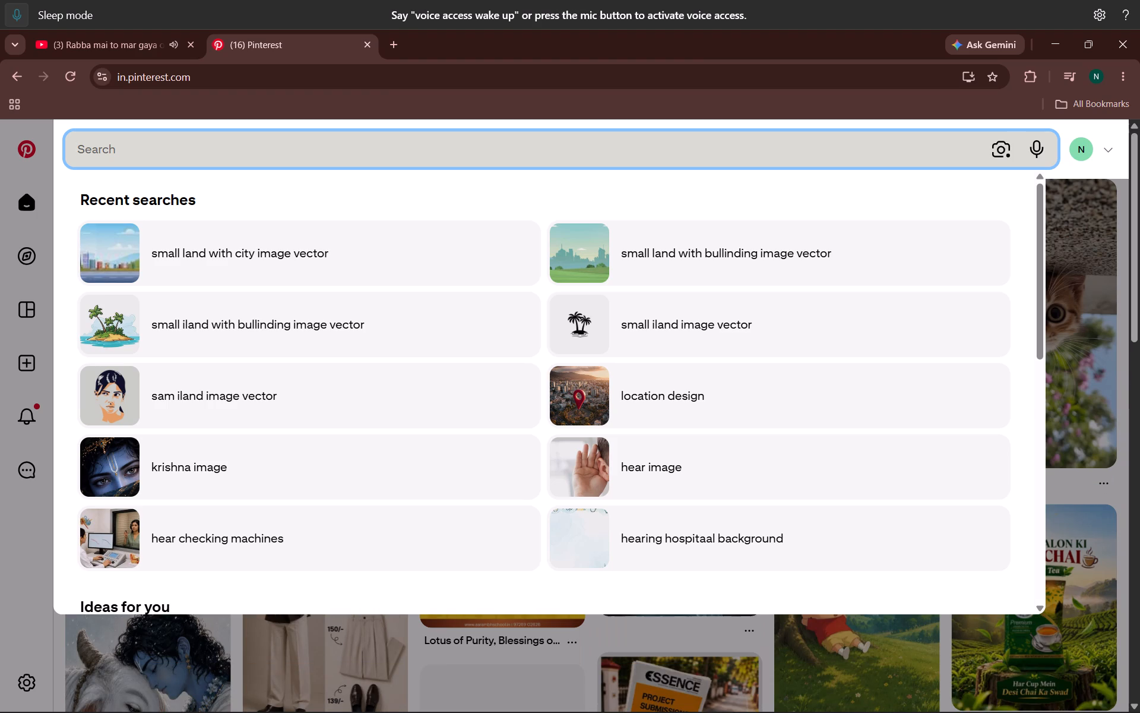
{"action": "type", "text": "mu"}
{"action": "type", "text": "lt"}
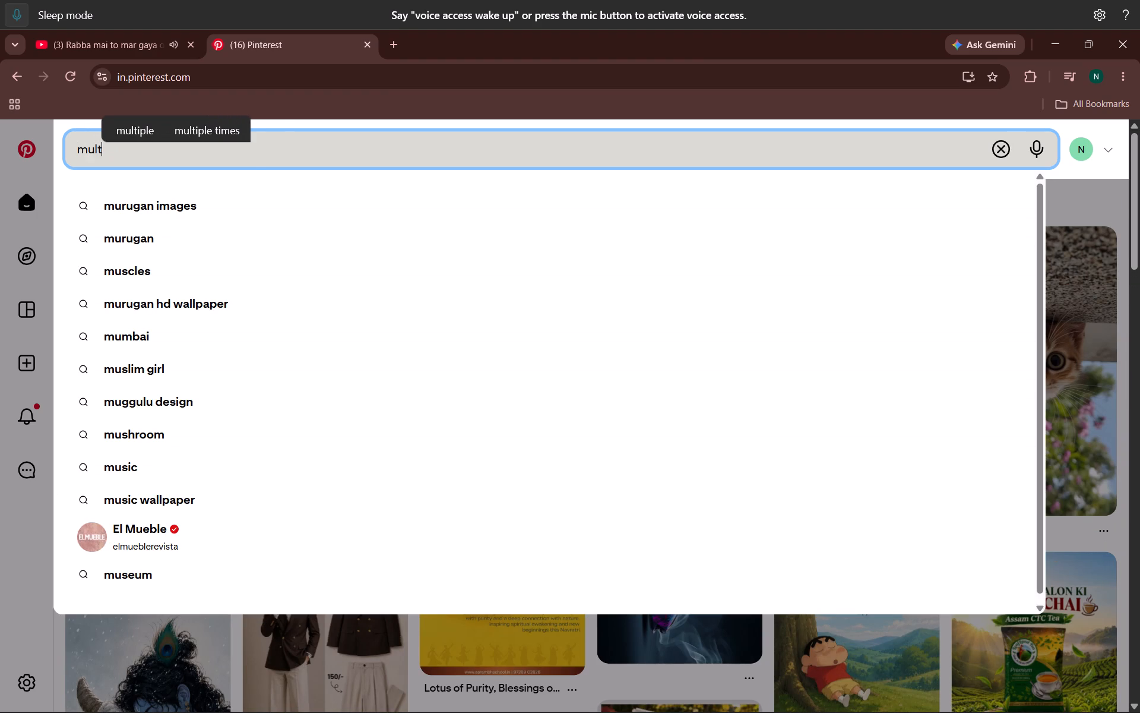
{"action": "key", "text": "i"}
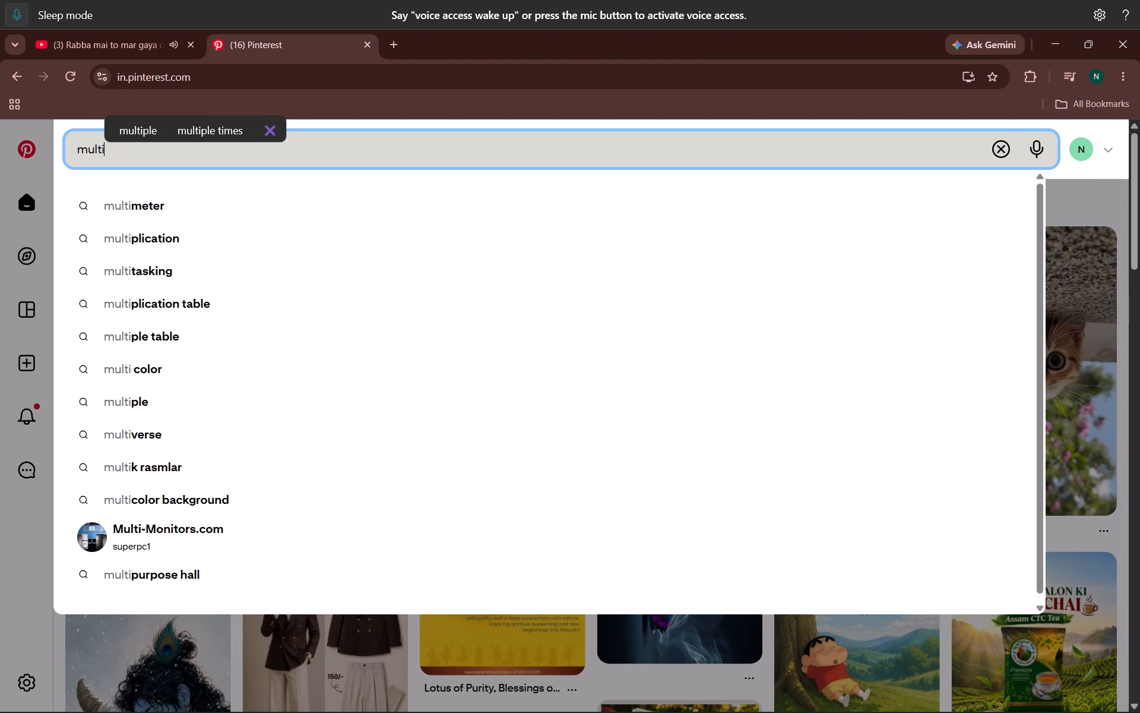
{"action": "type", "text": "spalit"}
{"action": "key", "text": "u"}
{"action": "key", "text": "BackSpace"}
{"action": "type", "text": "y"}
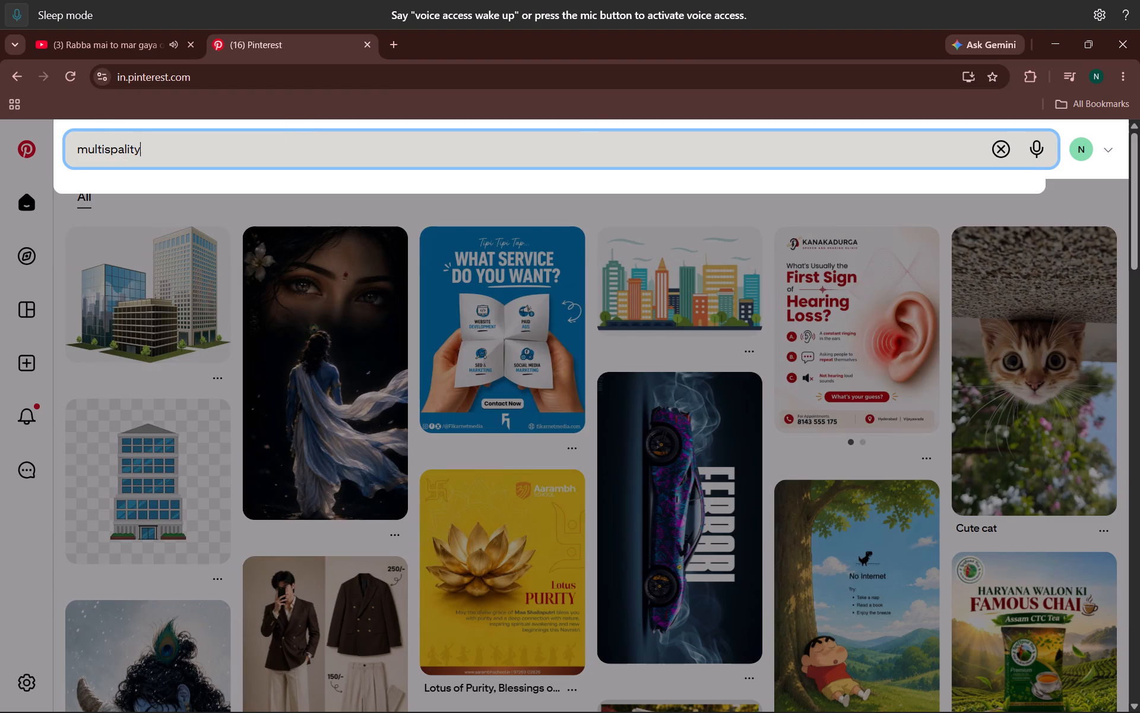
{"action": "key", "text": "space"}
{"action": "type", "text": "hospital"}
{"action": "key", "text": "space"}
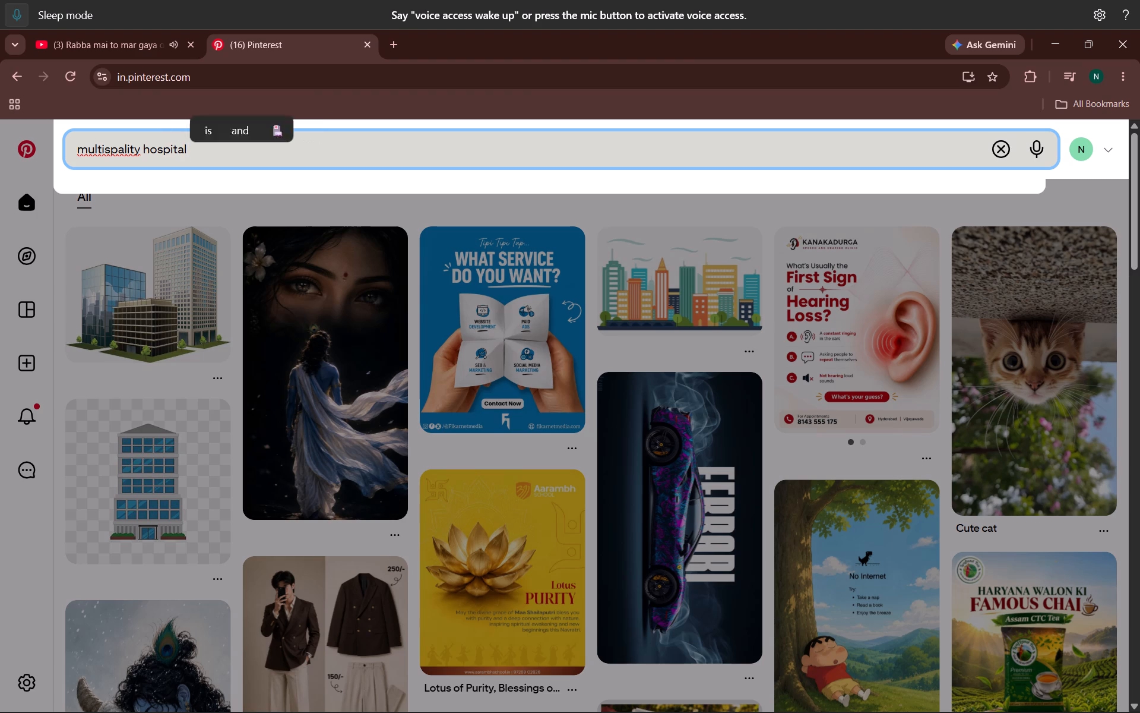
{"action": "key", "text": "Return"}
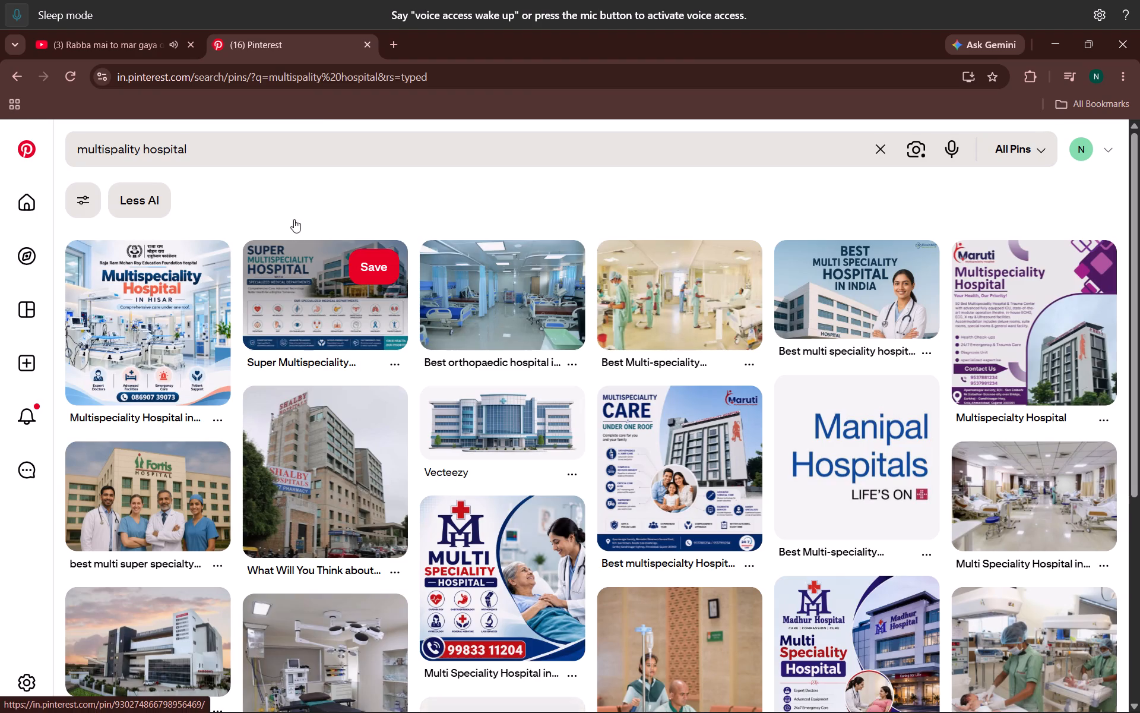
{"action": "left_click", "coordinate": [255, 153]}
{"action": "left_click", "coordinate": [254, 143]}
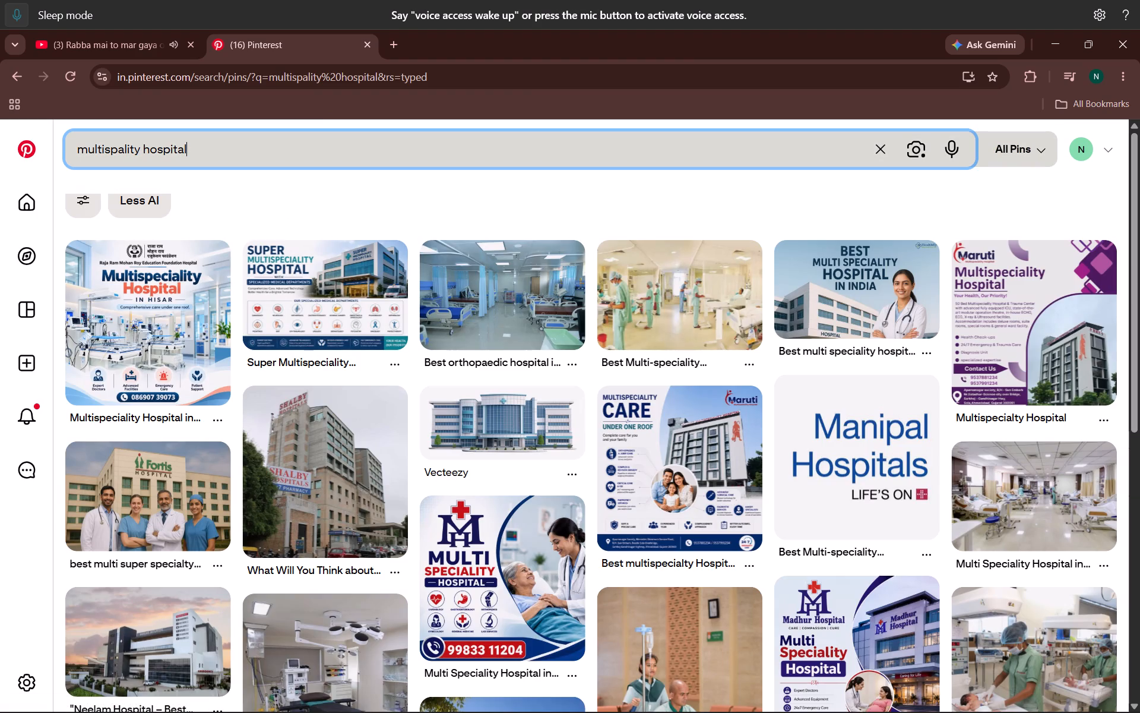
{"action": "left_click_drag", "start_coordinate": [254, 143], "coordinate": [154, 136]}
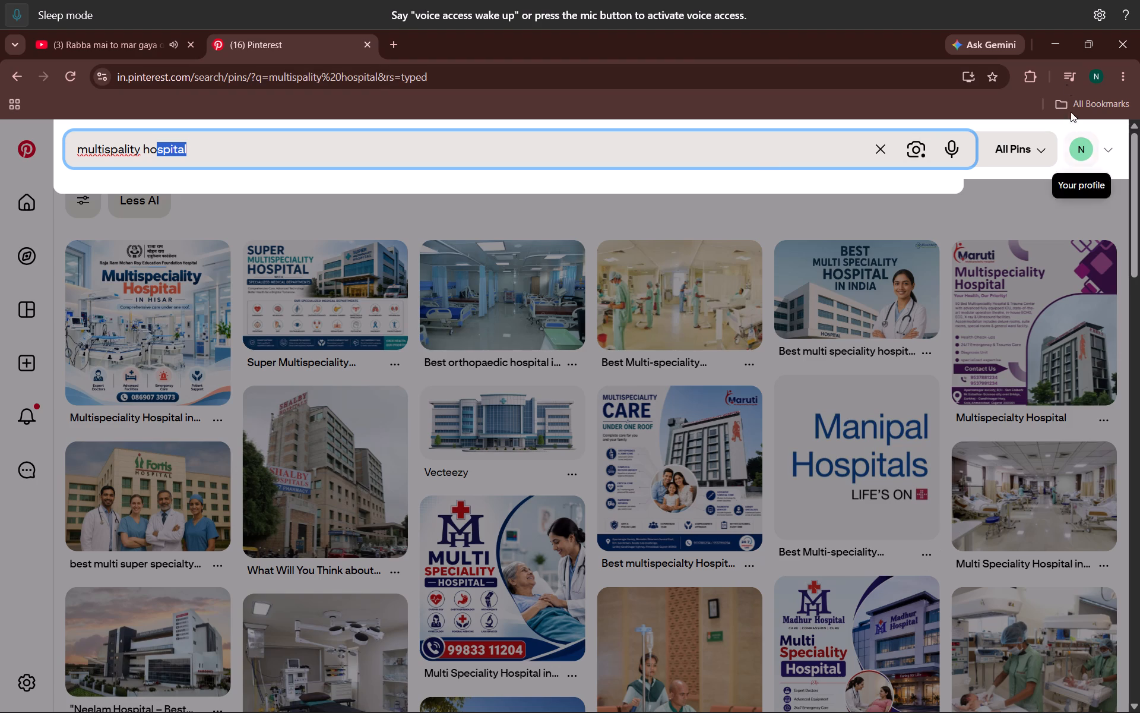
Minimise the open browser, Photoshop and CorelDRAW windows to reach the desktop and lower the system sound volume.
{"action": "left_click", "coordinate": [1064, 47]}
{"action": "left_click", "coordinate": [1068, 40]}
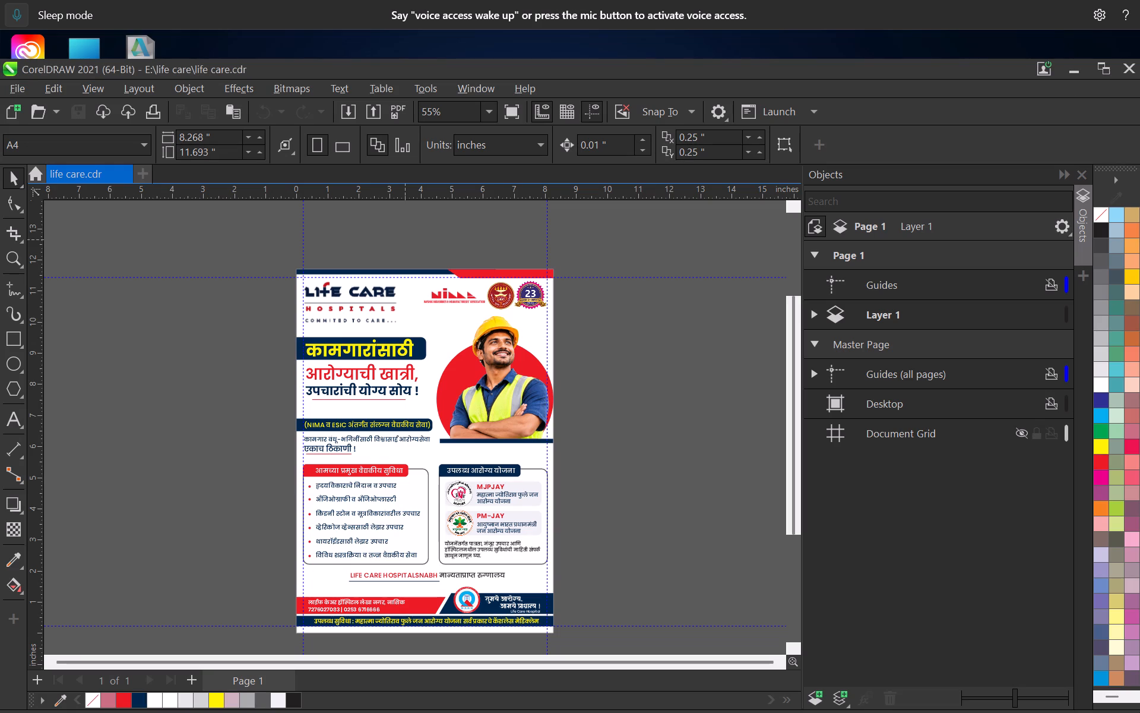
{"action": "left_click", "coordinate": [1079, 72]}
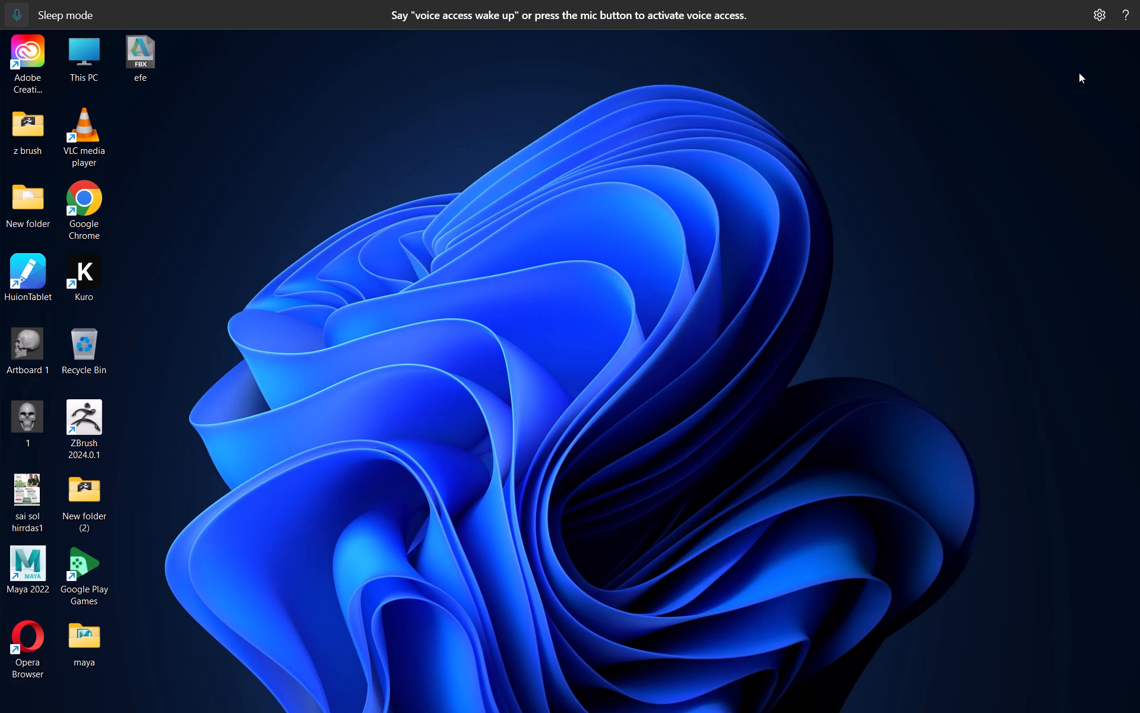
{"action": "left_click", "coordinate": [1009, 697]}
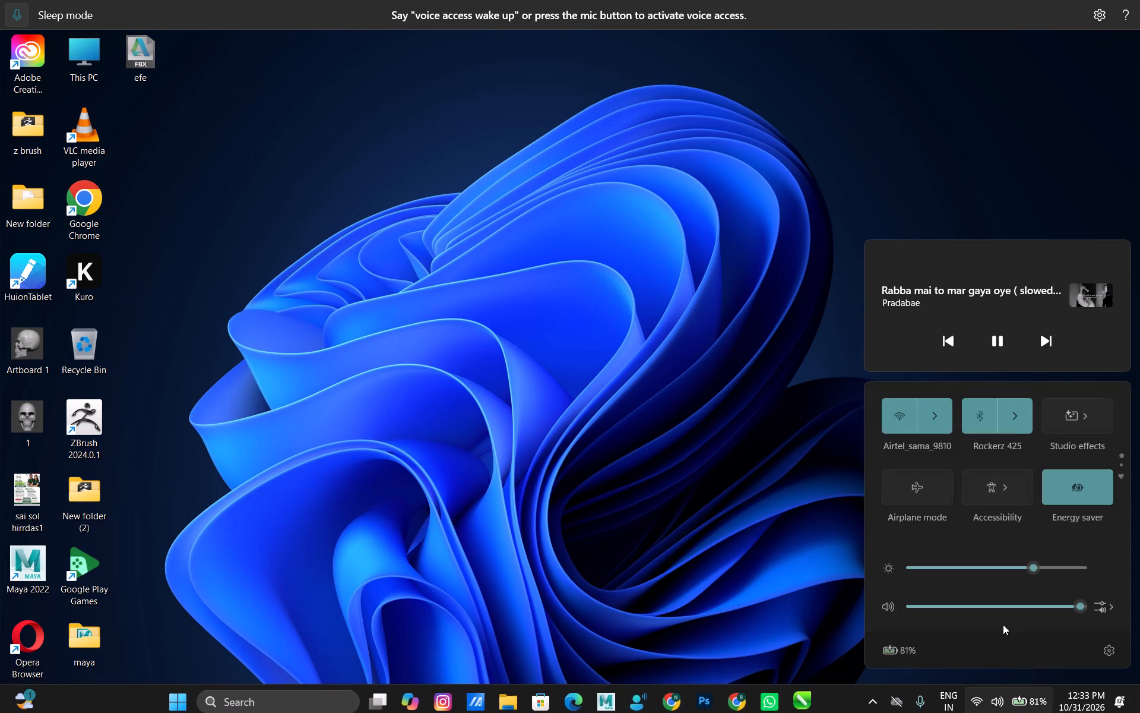
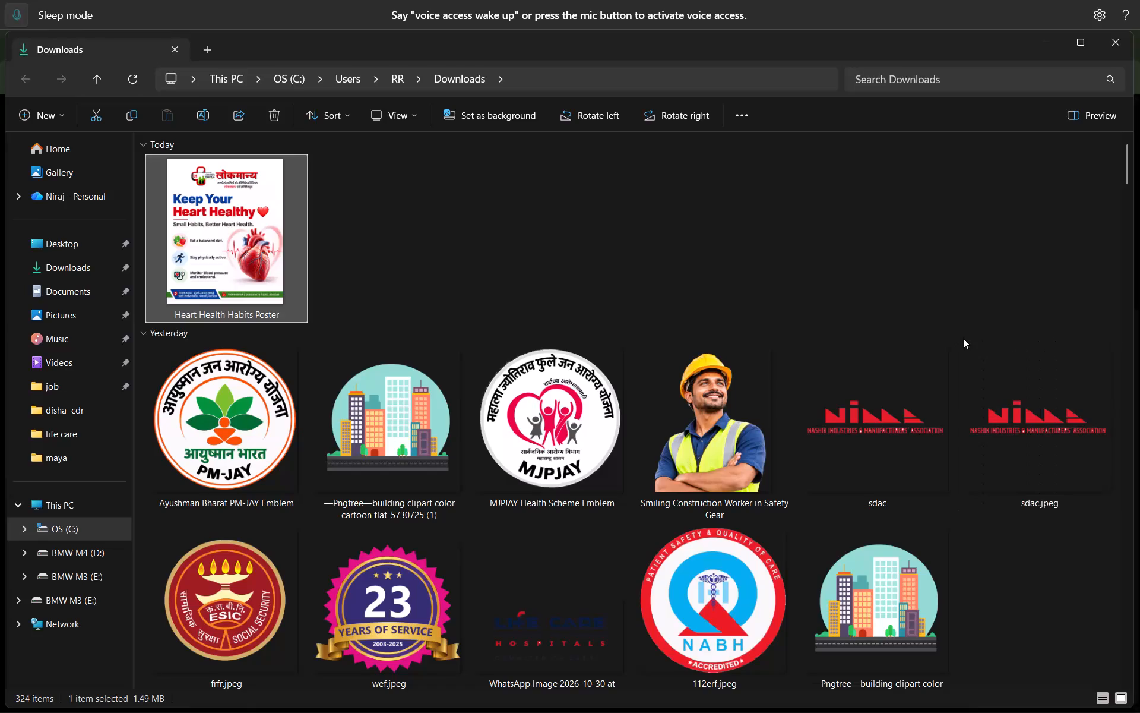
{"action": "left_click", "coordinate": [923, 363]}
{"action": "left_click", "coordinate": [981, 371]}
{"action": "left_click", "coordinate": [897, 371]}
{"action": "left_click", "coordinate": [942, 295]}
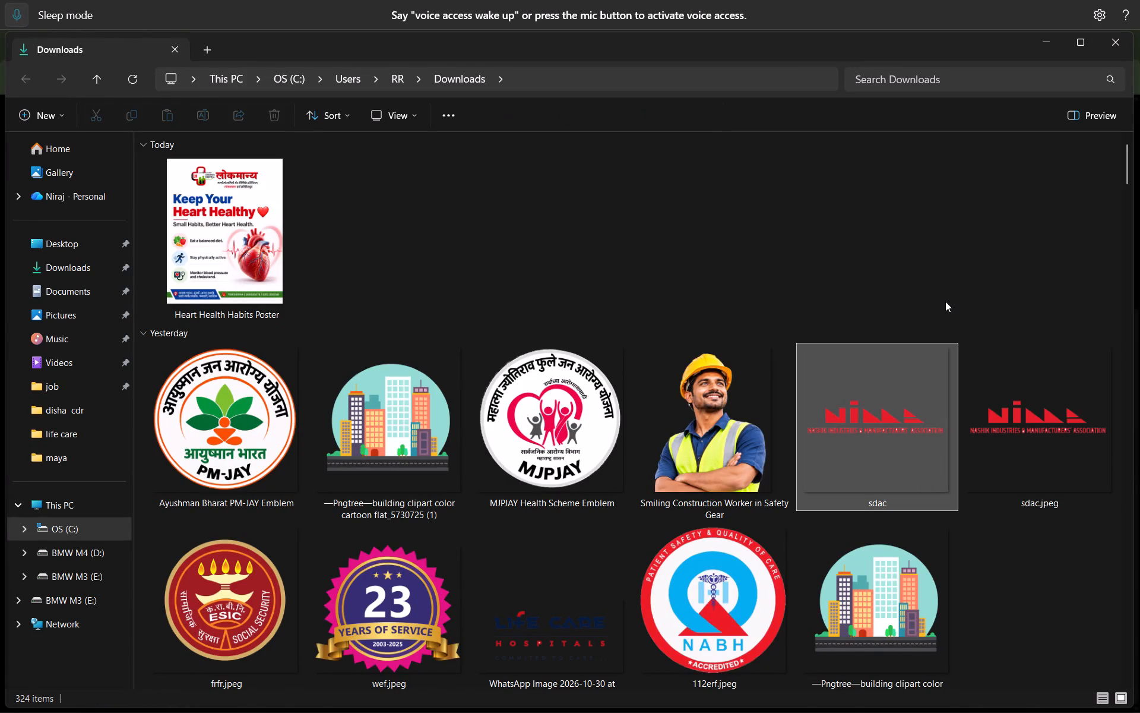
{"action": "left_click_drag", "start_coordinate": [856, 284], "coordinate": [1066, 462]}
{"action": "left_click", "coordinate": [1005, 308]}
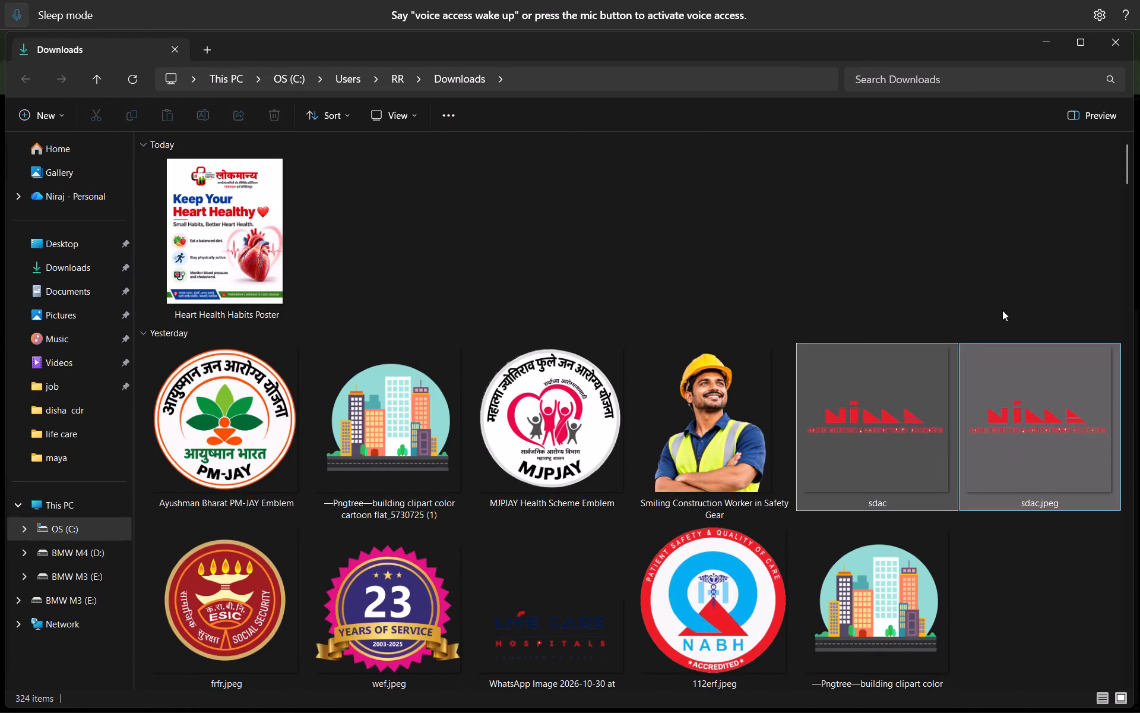
Switch to Maya, dismiss the What's New Highlight Settings notice, save the table.mb scene and close the program.
{"action": "key", "text": "alt+Tab"}
{"action": "key", "text": "alt+Tab"}
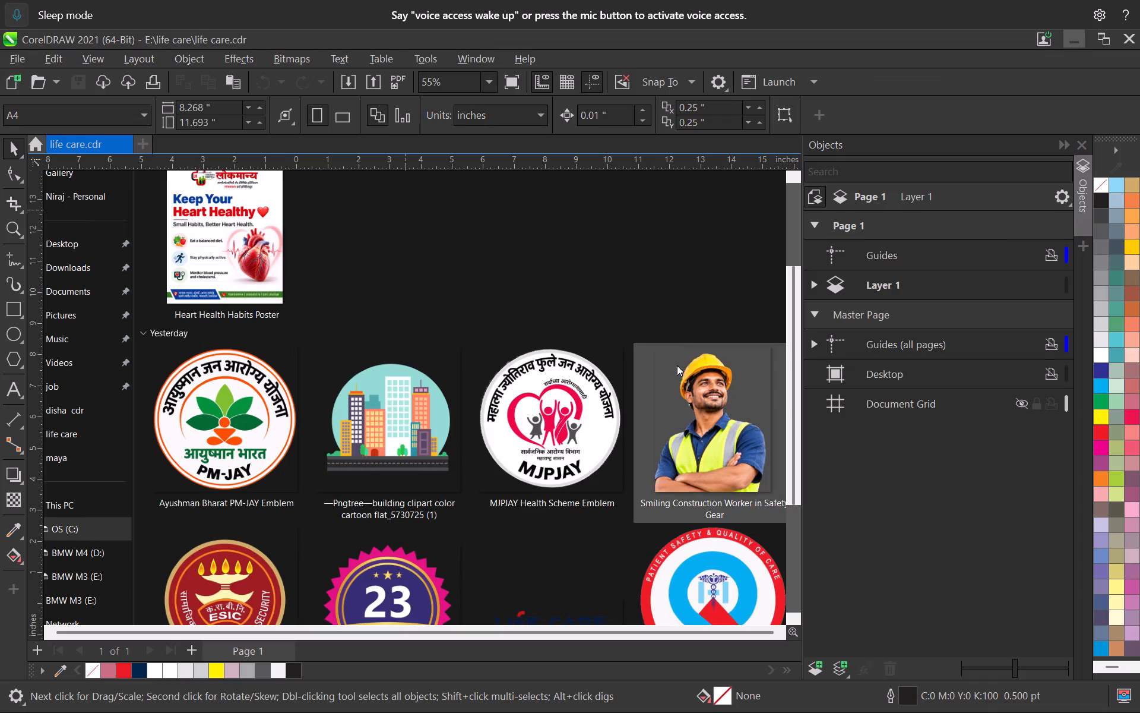
{"action": "key", "text": "alt+Tab"}
{"action": "key", "text": "alt+Tab"}
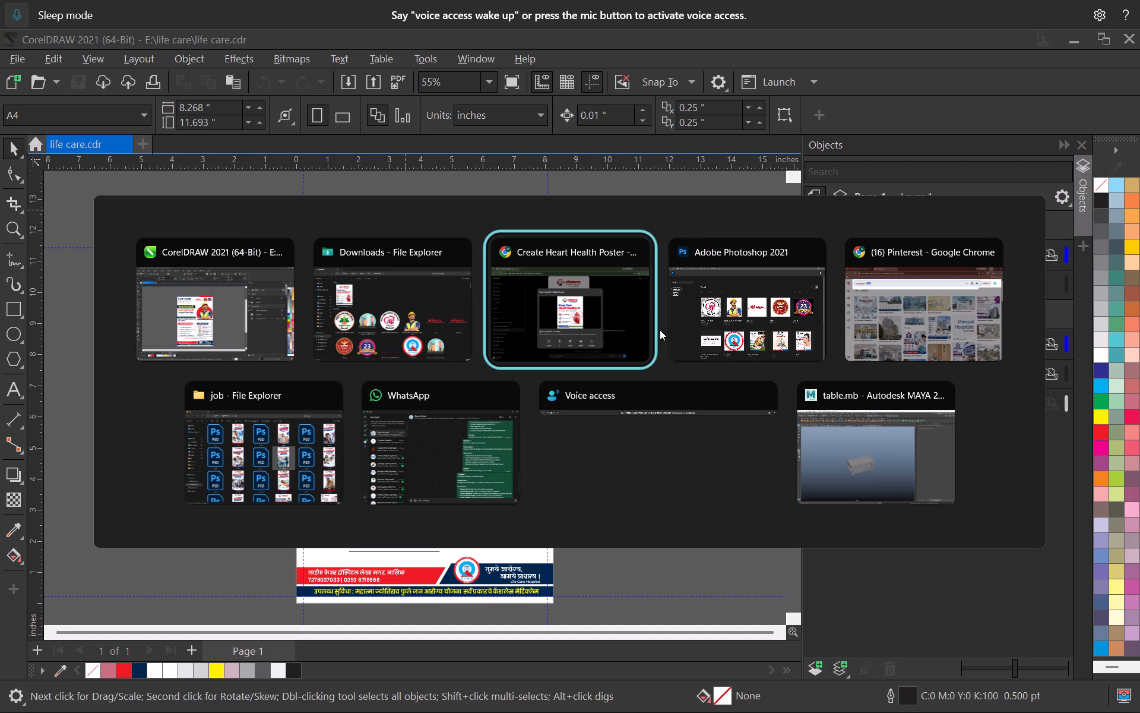
{"action": "key", "text": "alt+Tab"}
{"action": "key", "text": "alt+Tab"}
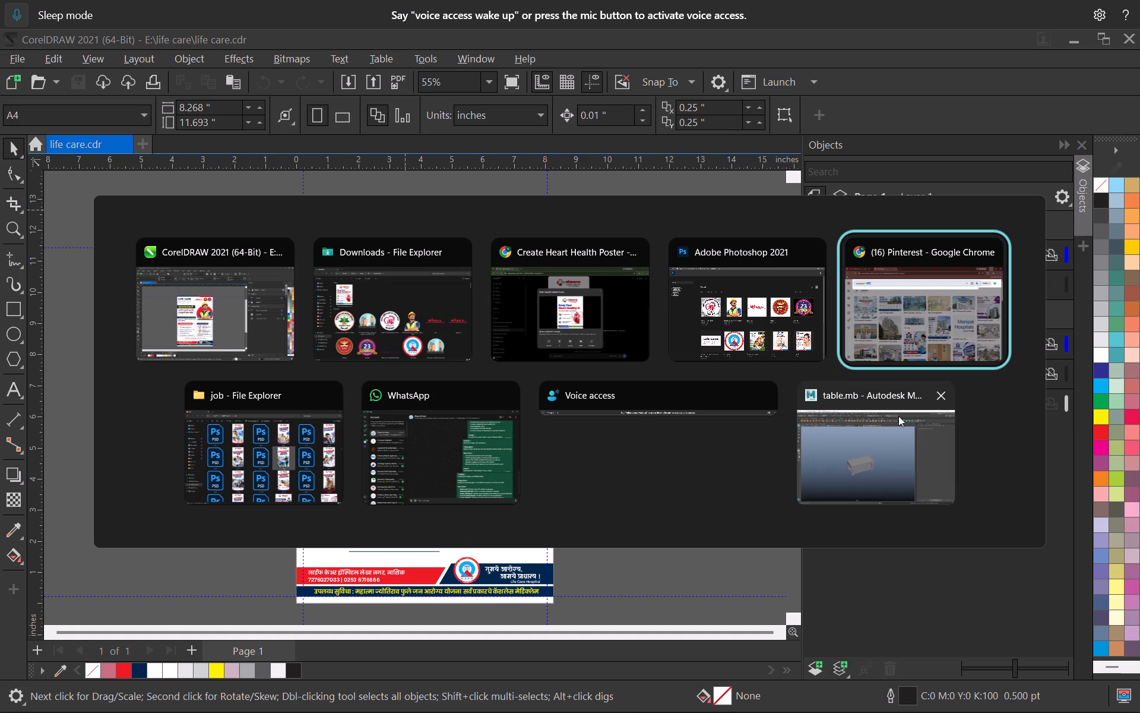
{"action": "left_click", "coordinate": [877, 441], "text": "alt"}
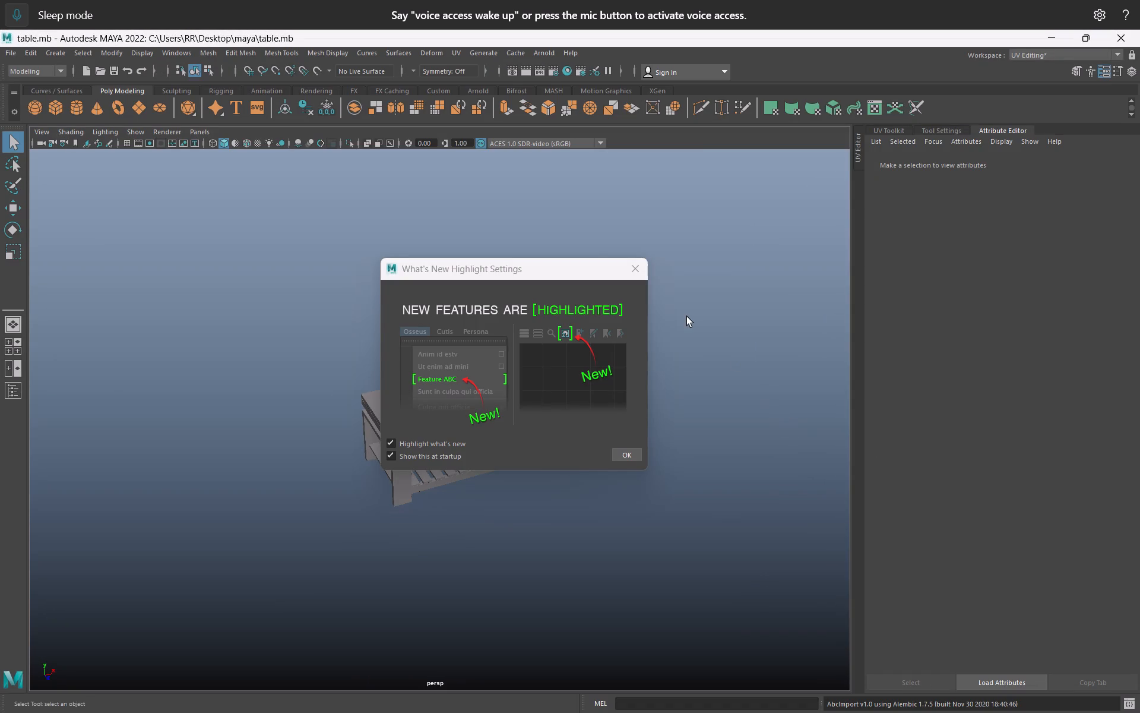
{"action": "left_click", "coordinate": [641, 265]}
{"action": "key", "text": "ctrl+s"}
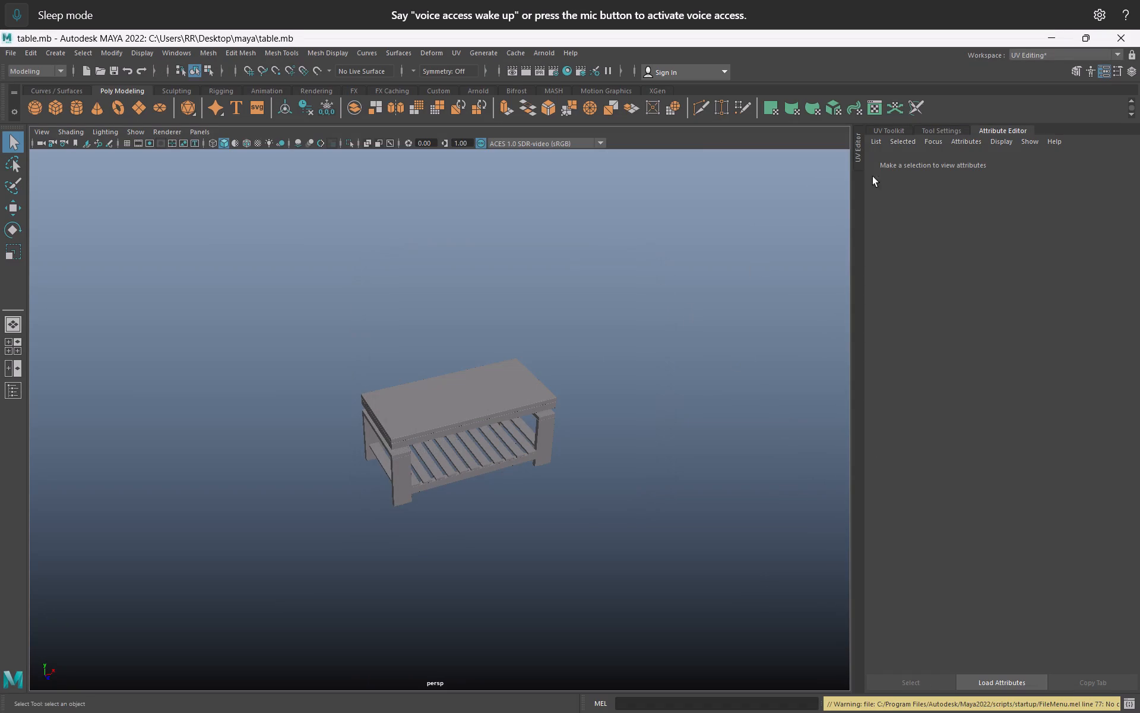
{"action": "left_click", "coordinate": [1123, 36]}
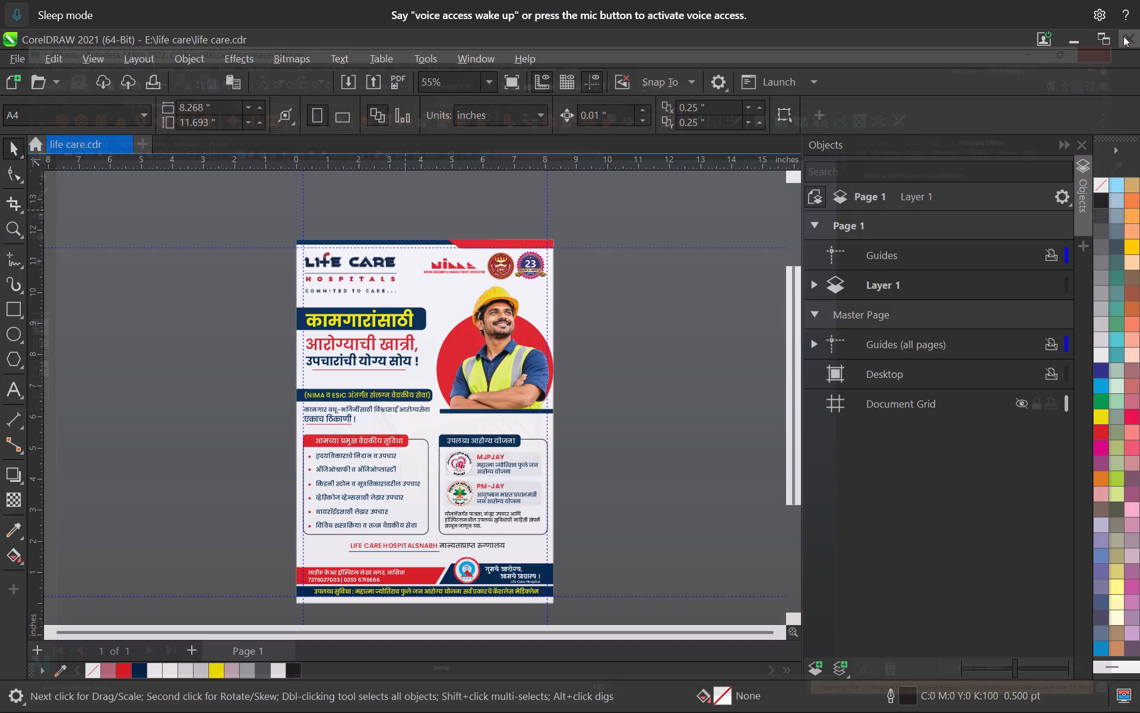
Locate the downloaded Heart Health Habits Poster from the browser's downloads and open it in Photoshop.
{"action": "left_click", "coordinate": [1075, 42]}
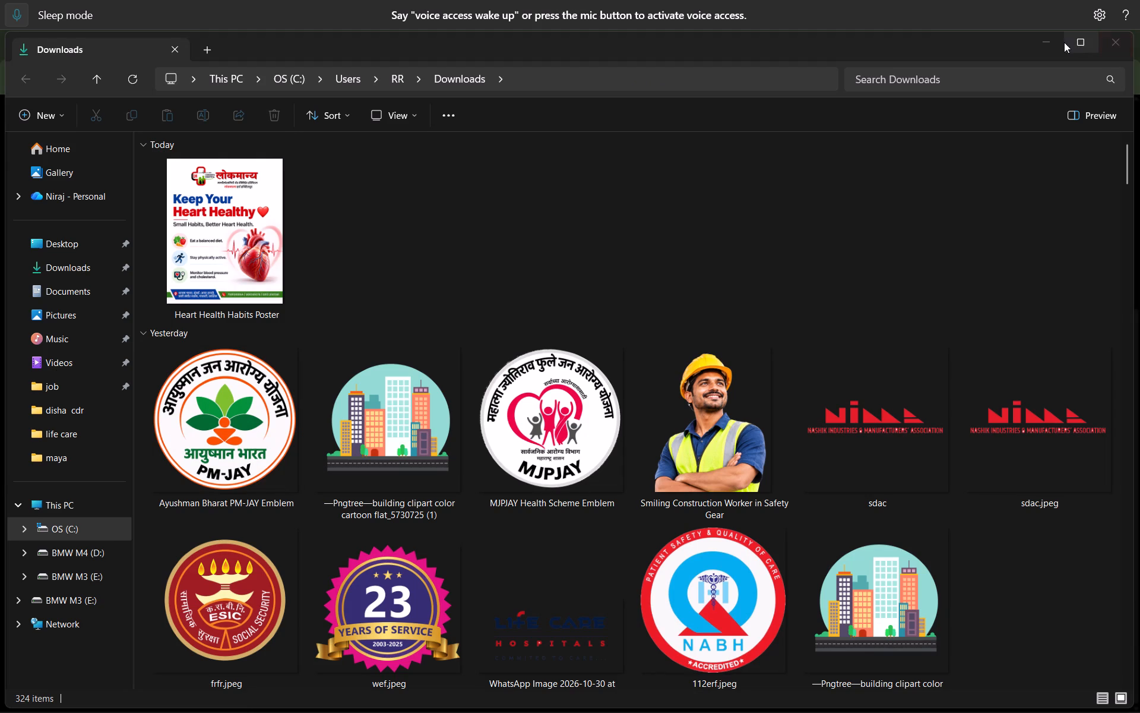
{"action": "left_click", "coordinate": [1075, 42]}
{"action": "left_click", "coordinate": [1056, 40]}
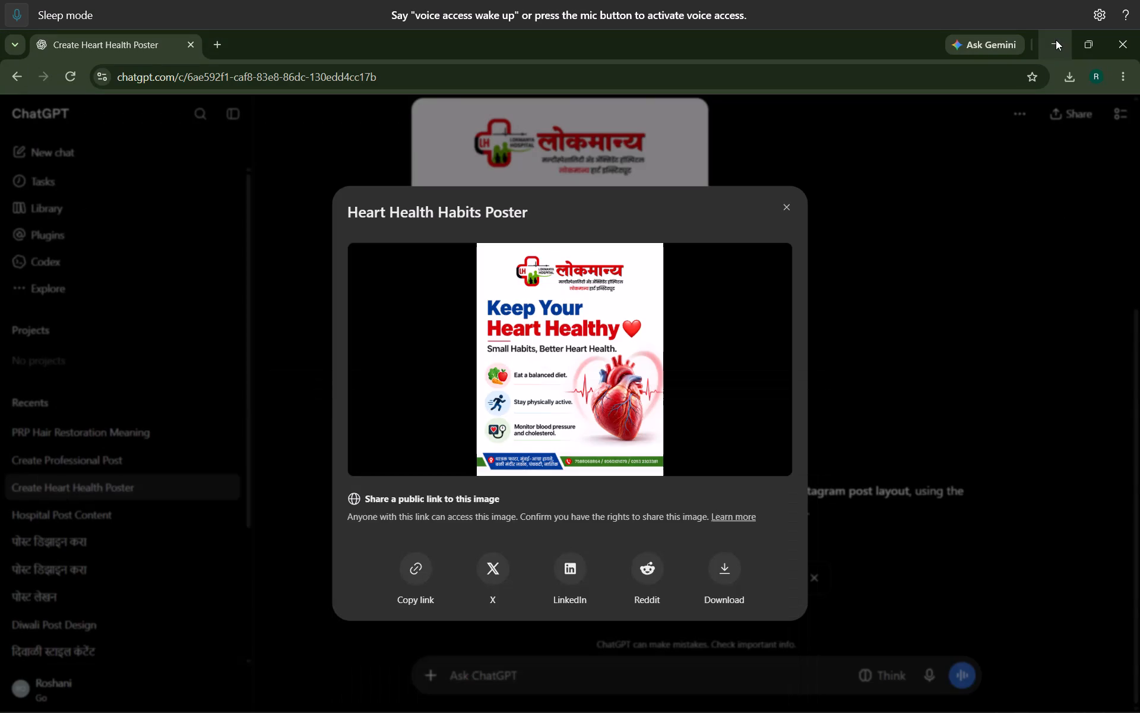
{"action": "left_click", "coordinate": [1063, 80]}
{"action": "left_click", "coordinate": [1027, 144]}
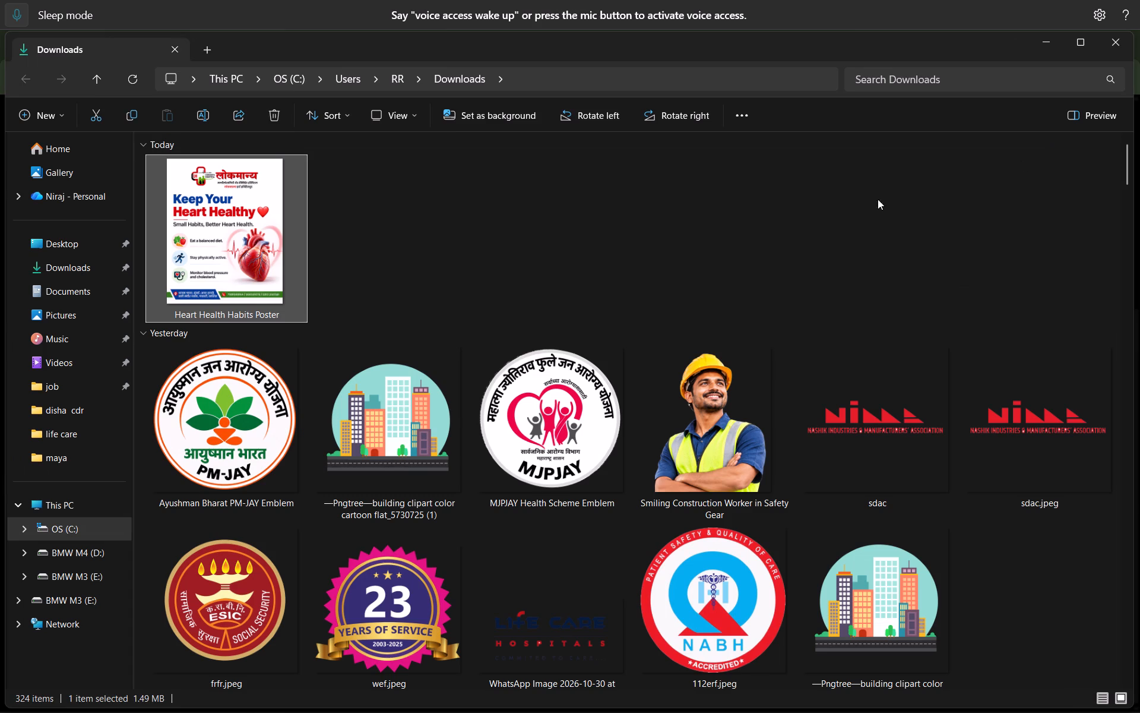
{"action": "left_click_drag", "start_coordinate": [261, 250], "coordinate": [356, 343]}
{"action": "key", "text": "alt+Tab"}
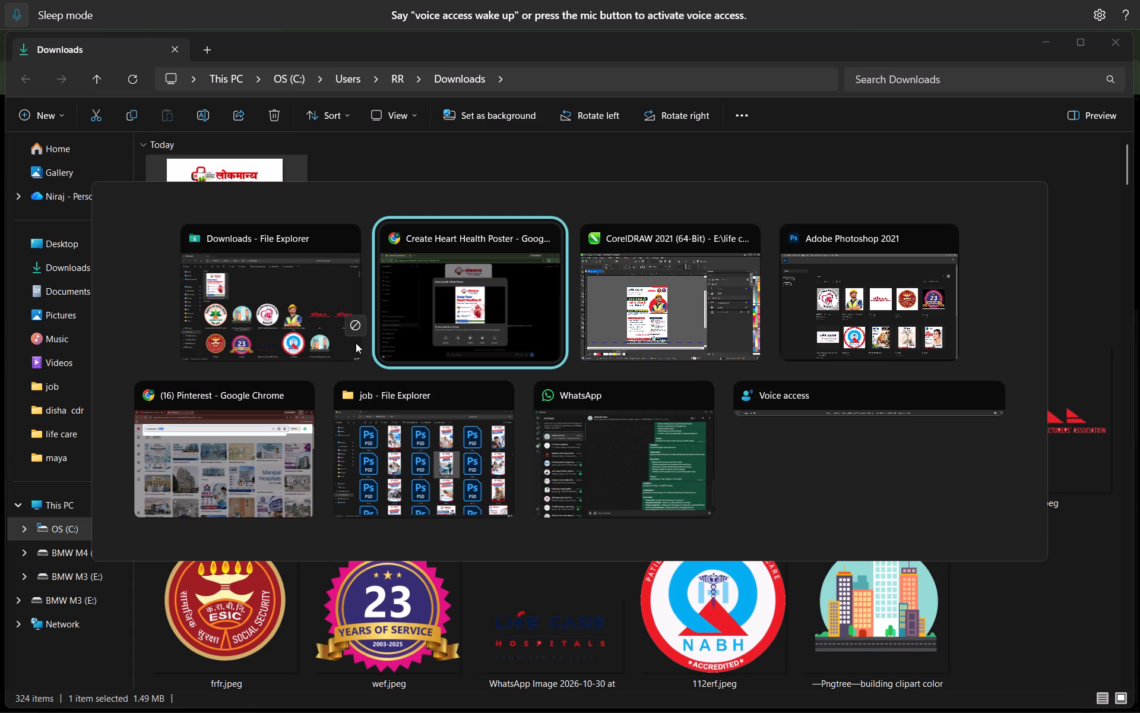
{"action": "left_click_drag", "start_coordinate": [356, 343], "coordinate": [601, 146]}
{"action": "key", "text": "alt+Tab"}
{"action": "key", "text": "alt+Tab"}
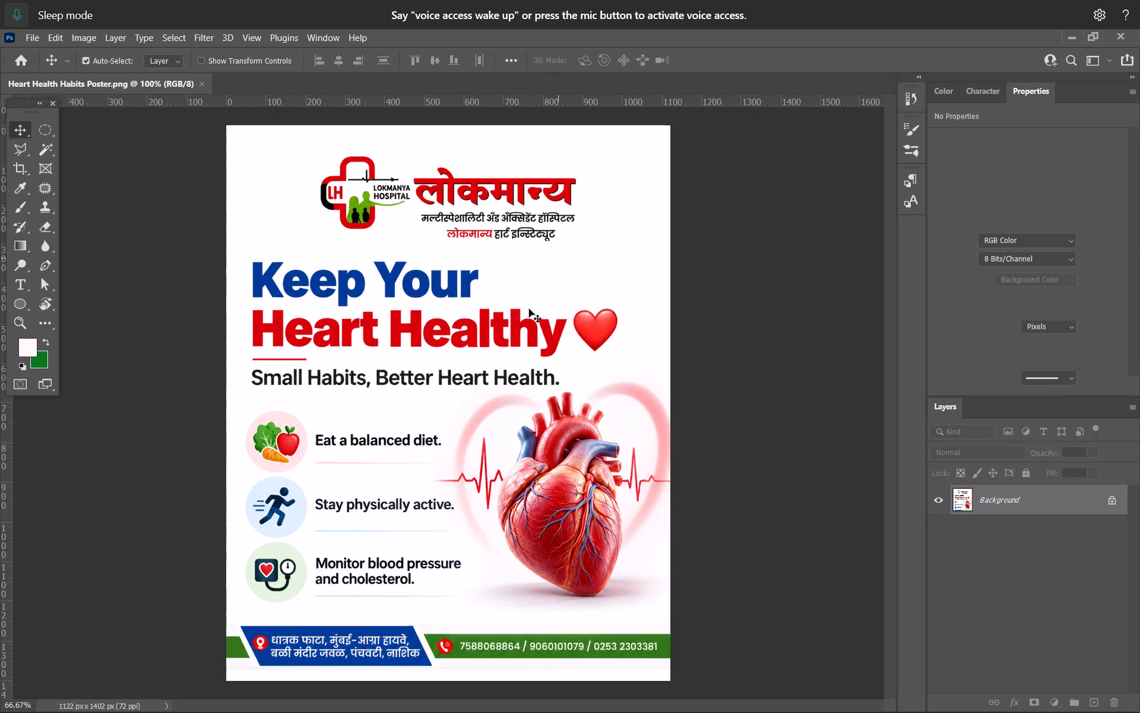
Paint white with a 286 px soft brush over the poster's hospital logo, the Keep Your line and the three bullet icons.
{"action": "scroll", "coordinate": [524, 320], "scroll_direction": "down", "scroll_amount": 2, "text": "alt"}
{"action": "scroll", "coordinate": [518, 318], "scroll_direction": "up", "scroll_amount": 3, "text": "alt"}
{"action": "left_click", "coordinate": [866, 231]}
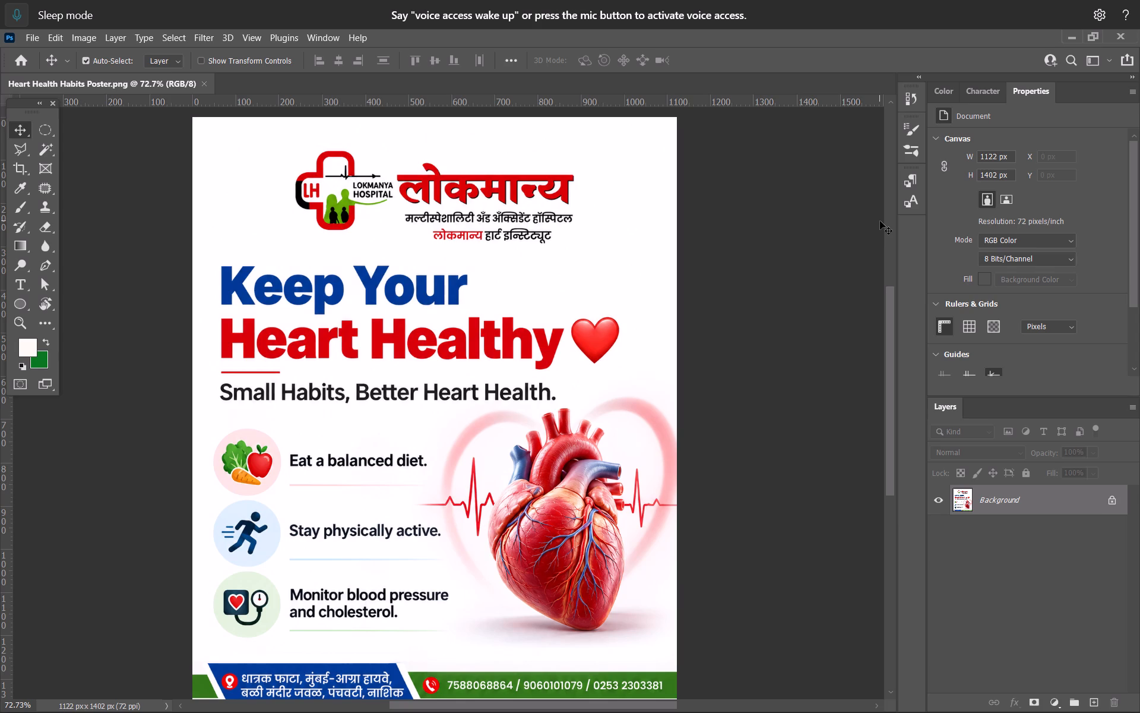
{"action": "key", "text": "b"}
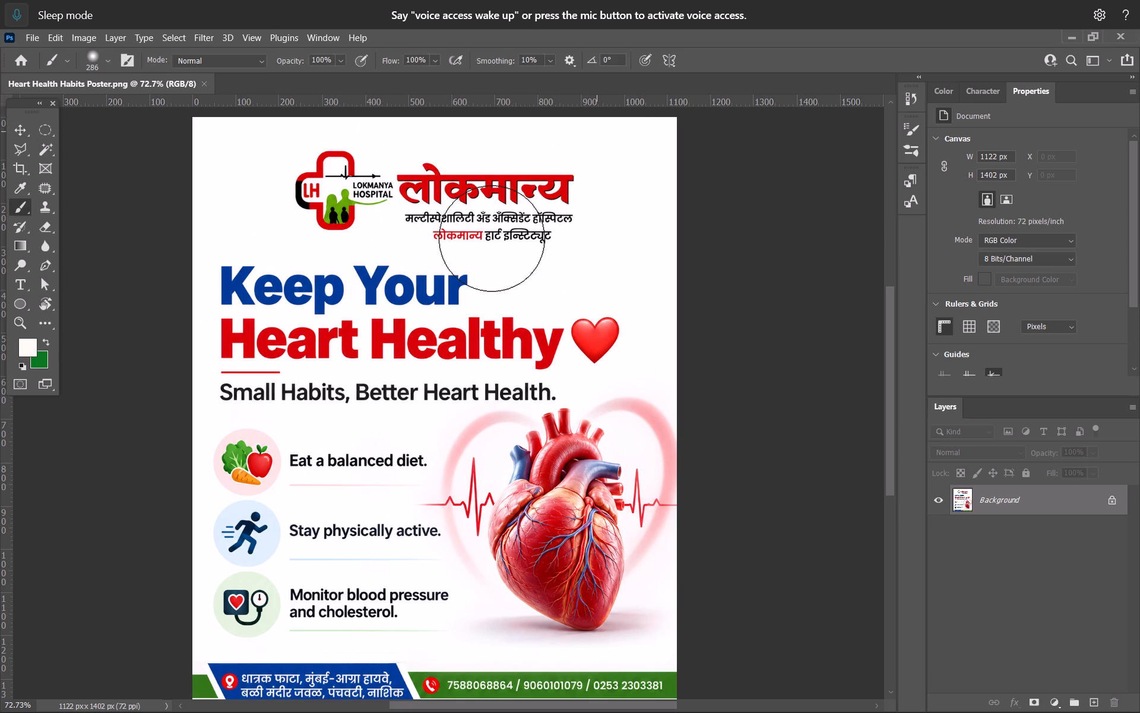
{"action": "left_click", "coordinate": [254, 190], "text": "alt"}
{"action": "left_click_drag", "start_coordinate": [254, 195], "coordinate": [386, 165]}
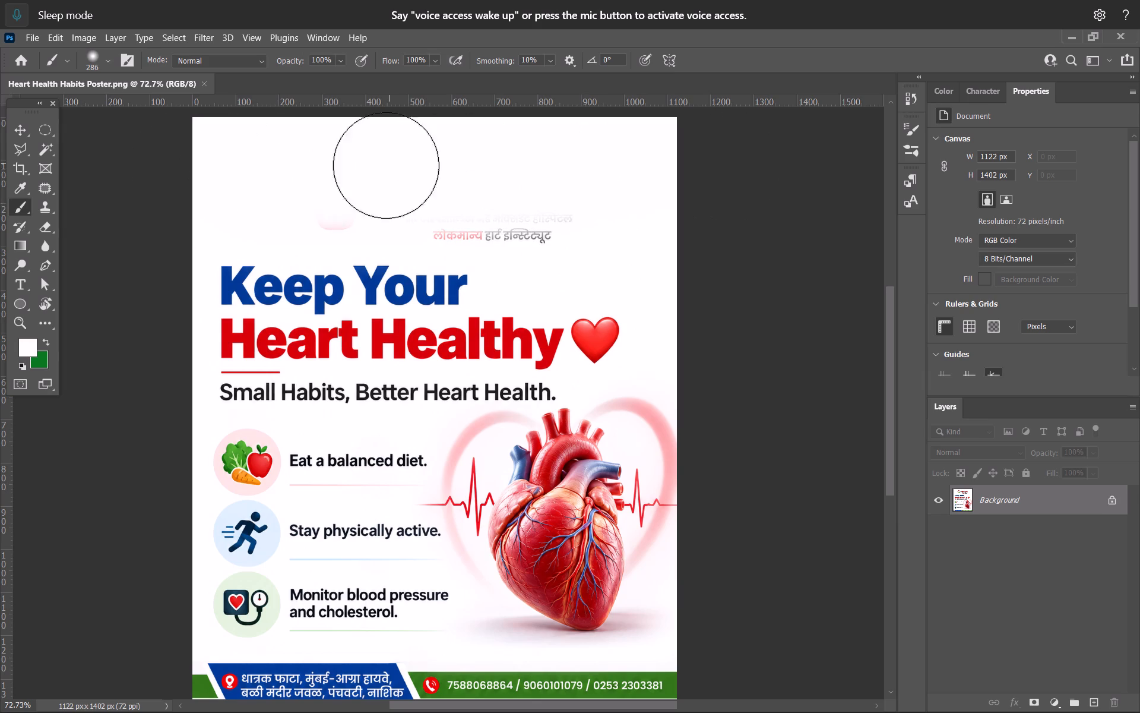
{"action": "left_click_drag", "start_coordinate": [386, 165], "coordinate": [277, 318]}
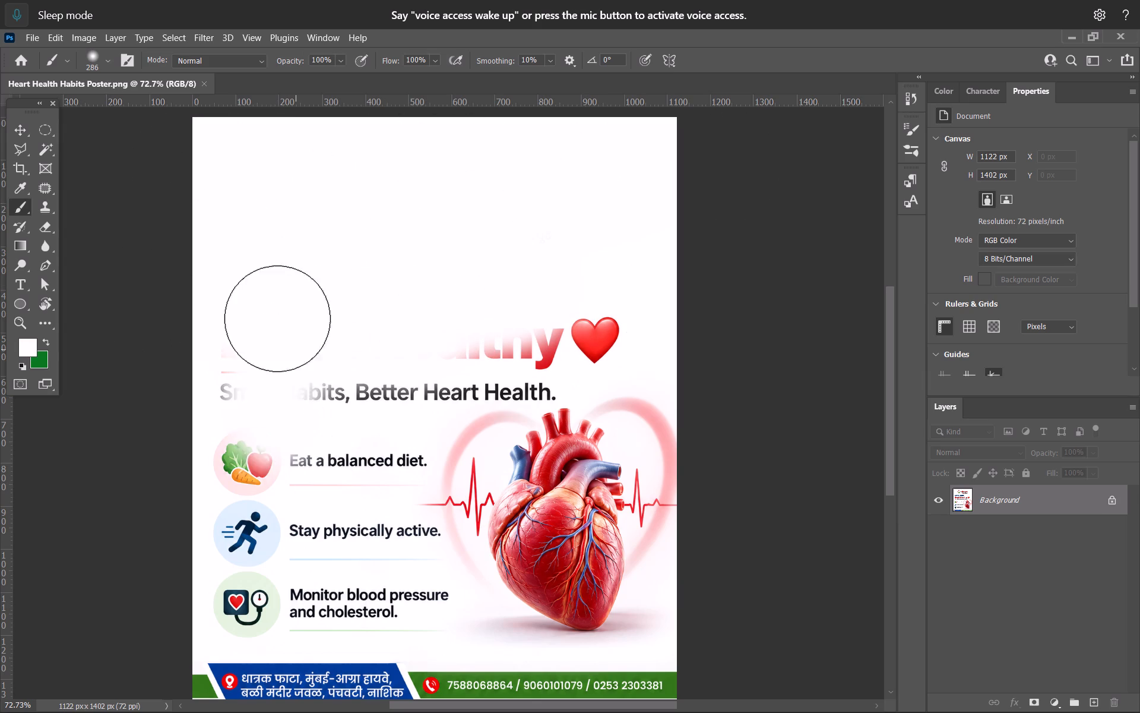
{"action": "left_click_drag", "start_coordinate": [277, 318], "coordinate": [273, 578]}
Paint white over the blue and green contact footer and the beginnings of the three bullet texts.
{"action": "key", "text": "space"}
{"action": "key", "text": "space"}
{"action": "key", "text": "space"}
{"action": "key", "text": "space"}
{"action": "key", "text": "space"}
{"action": "key", "text": "space"}
{"action": "key", "text": "space"}
{"action": "key", "text": "space"}
{"action": "key", "text": "space"}
{"action": "key", "text": "space"}
{"action": "key", "text": "space"}
{"action": "key", "text": "space"}
{"action": "key", "text": "space"}
{"action": "left_click_drag", "start_coordinate": [313, 564], "coordinate": [306, 501]}
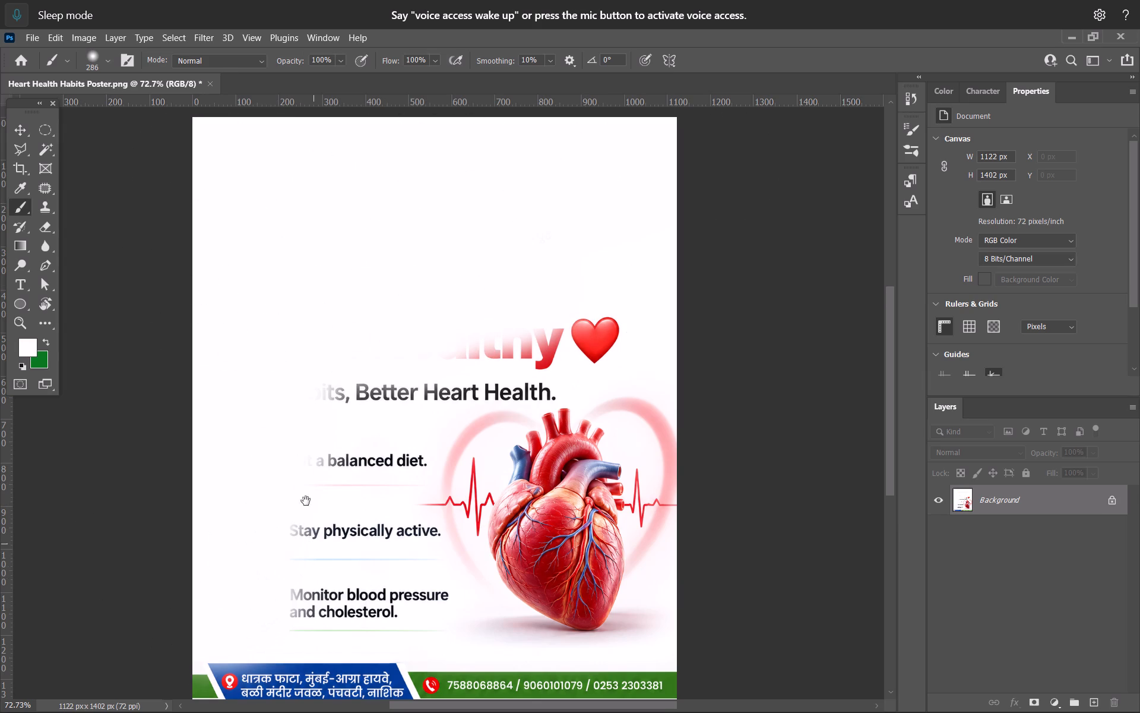
{"action": "left_click_drag", "start_coordinate": [306, 501], "coordinate": [308, 421]}
{"action": "left_click_drag", "start_coordinate": [193, 518], "coordinate": [137, 607]}
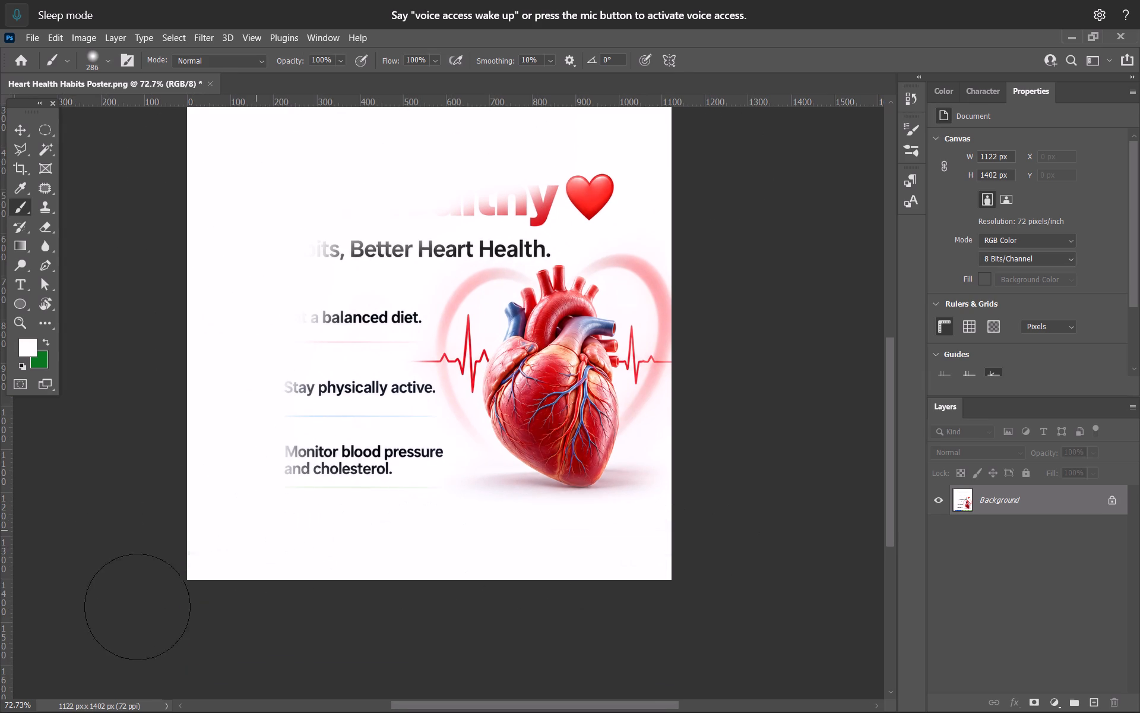
{"action": "left_click_drag", "start_coordinate": [137, 607], "coordinate": [269, 218]}
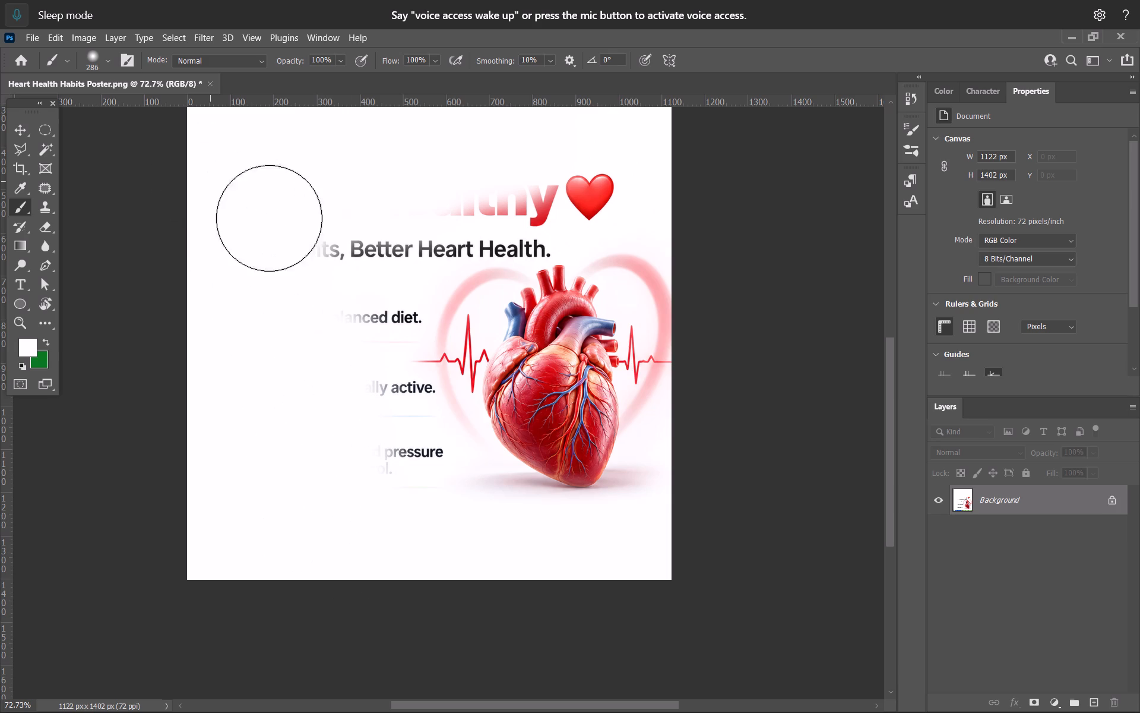
Paint white over the rest of the Heart Healthy headline and the red heart emoji beside it.
{"action": "left_click_drag", "start_coordinate": [269, 218], "coordinate": [618, 185]}
{"action": "triple_click", "coordinate": [600, 185]}
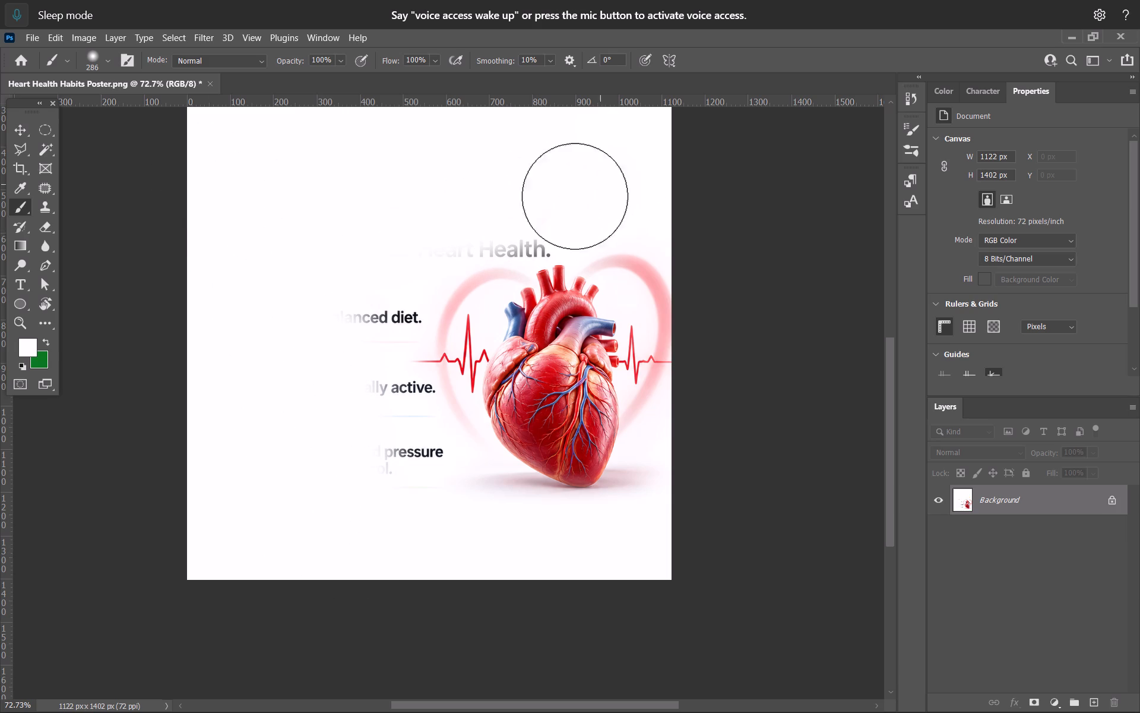
Paint white over the remaining diet, physical activity and blood pressure bullet texts beside the heart illustration.
{"action": "triple_click", "coordinate": [352, 294]}
{"action": "triple_click", "coordinate": [352, 294]}
{"action": "left_click", "coordinate": [352, 294]}
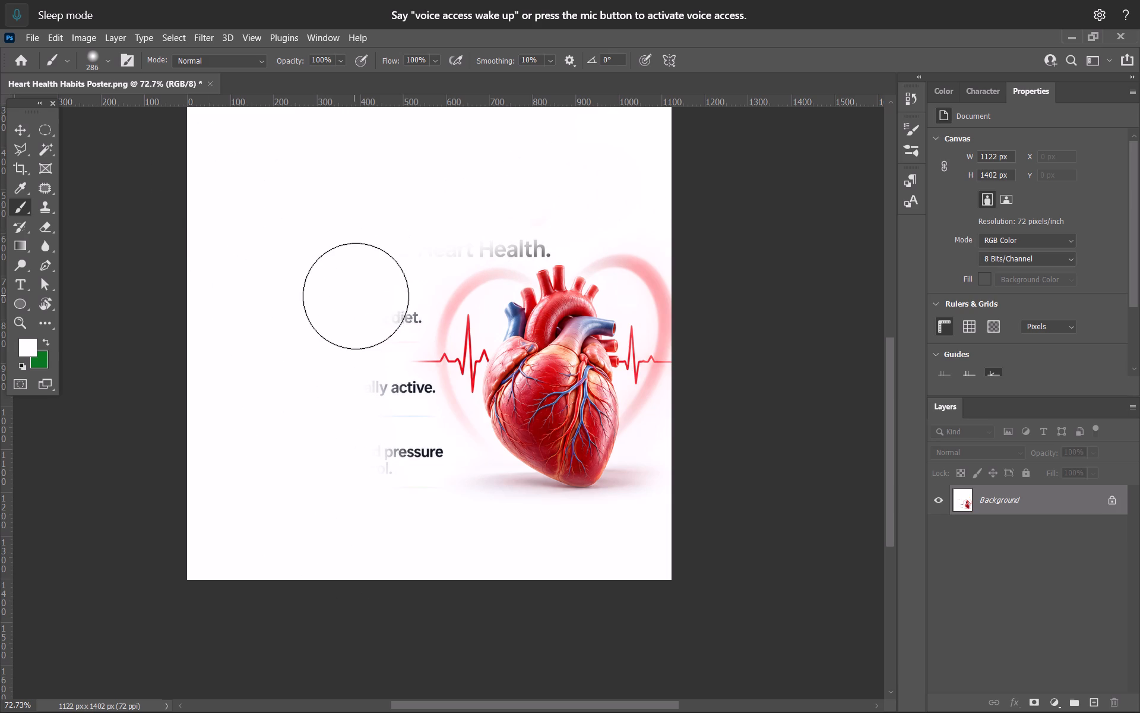
{"action": "triple_click", "coordinate": [372, 304]}
{"action": "triple_click", "coordinate": [372, 304]}
{"action": "triple_click", "coordinate": [372, 304]}
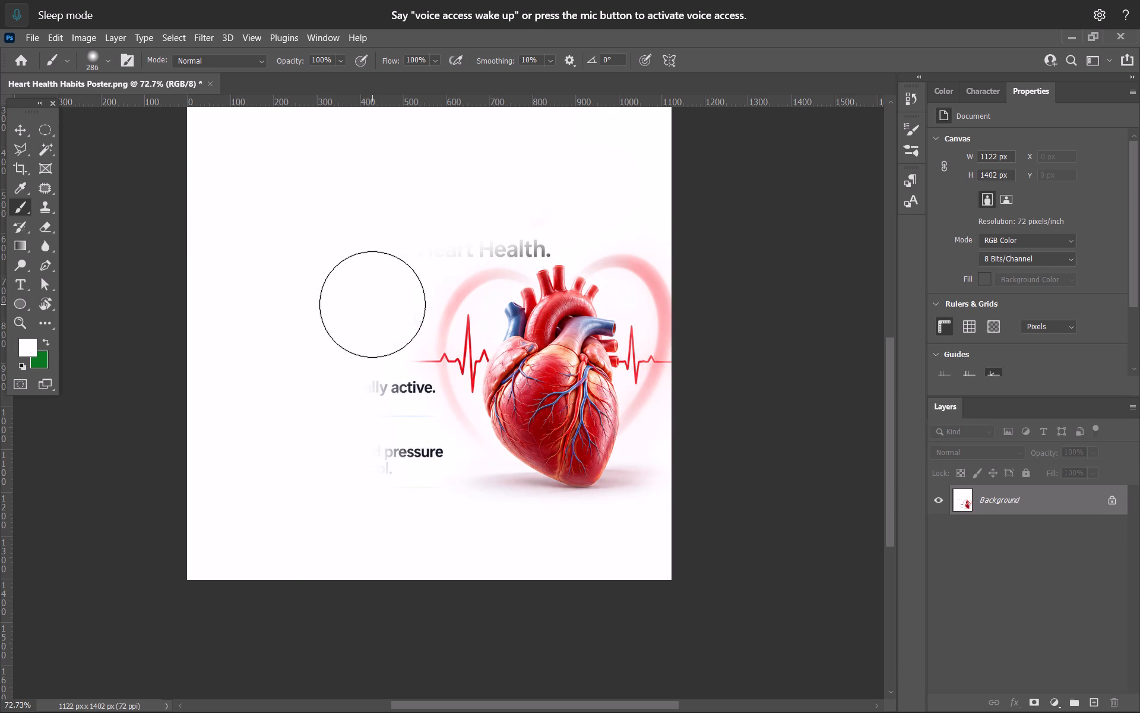
{"action": "triple_click", "coordinate": [392, 416]}
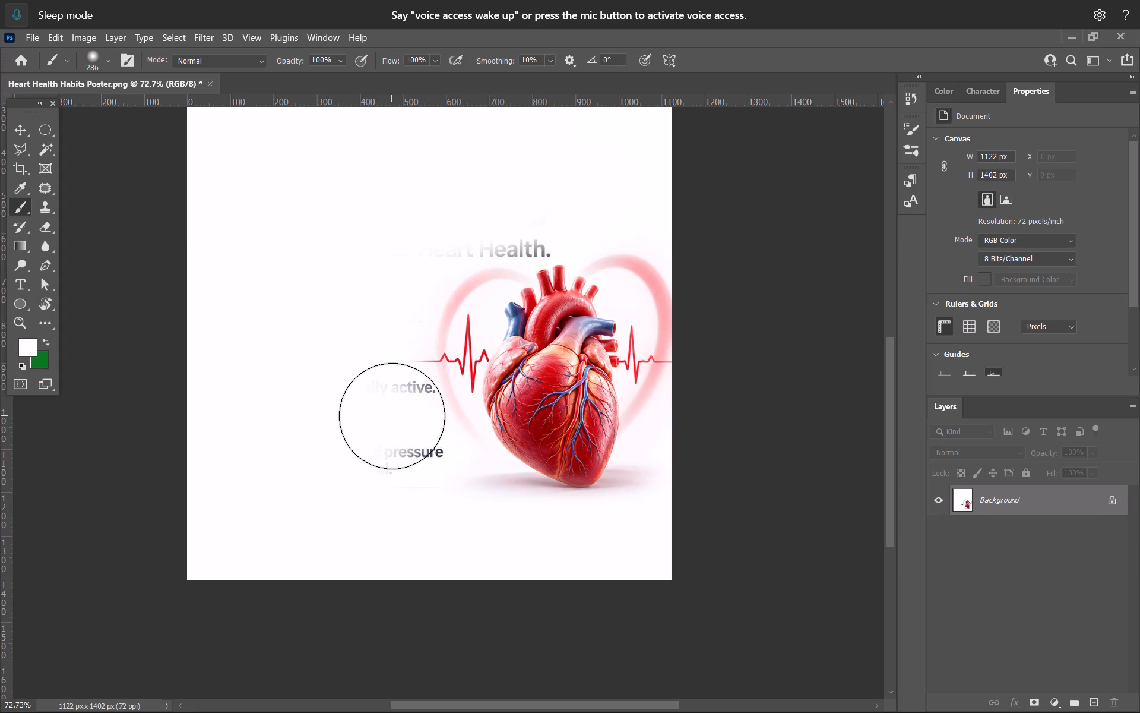
{"action": "triple_click", "coordinate": [391, 416]}
{"action": "triple_click", "coordinate": [391, 416]}
{"action": "left_click", "coordinate": [391, 416]}
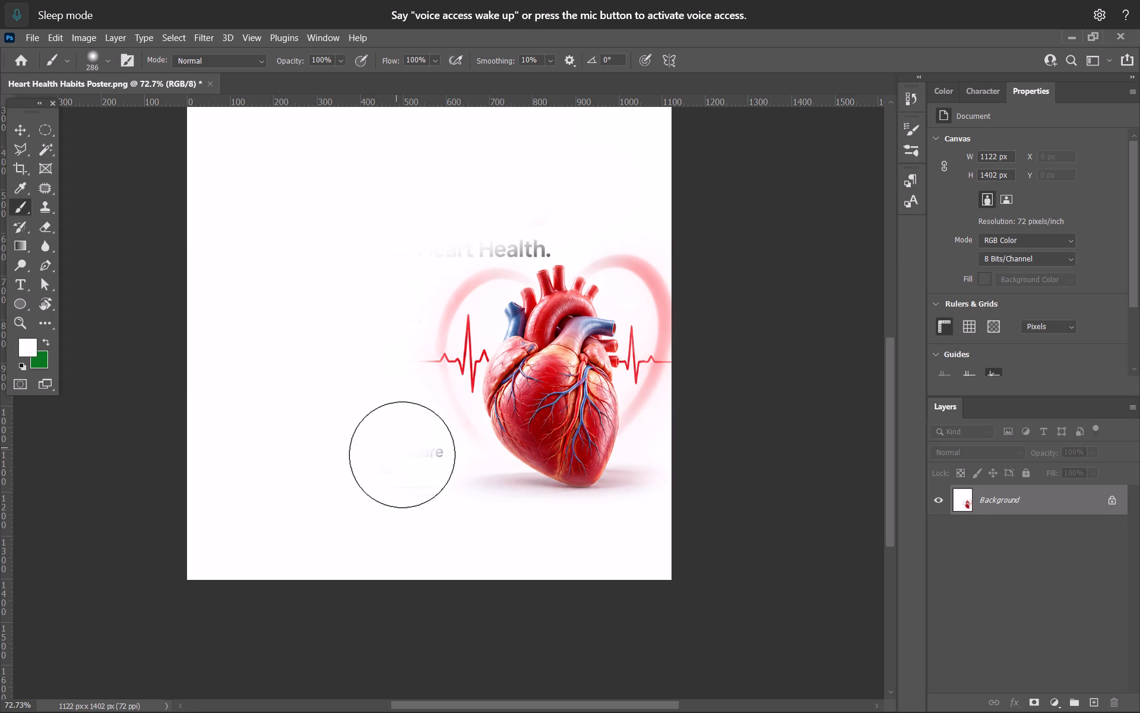
{"action": "triple_click", "coordinate": [404, 458]}
{"action": "left_click", "coordinate": [404, 458]}
Paint out the rest of the Better Heart Health tagline, reducing the brush to 53 px near the heart, and switch to the Move tool.
{"action": "triple_click", "coordinate": [433, 227]}
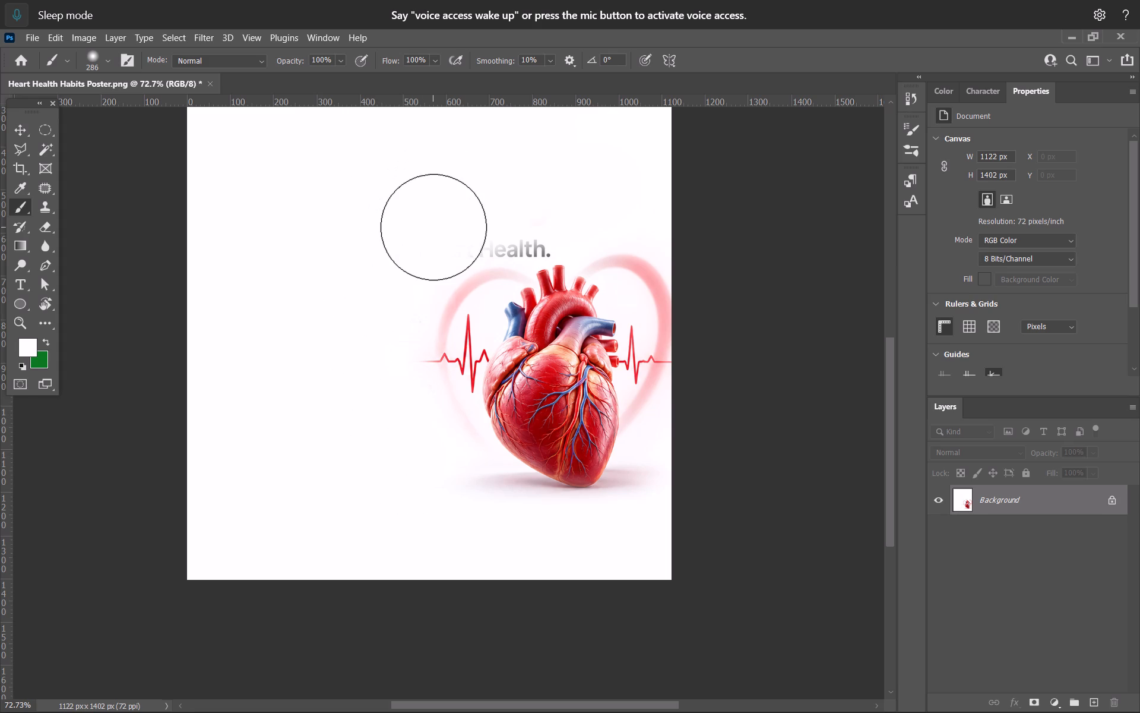
{"action": "left_click", "coordinate": [433, 227]}
{"action": "triple_click", "coordinate": [469, 216]}
{"action": "double_click", "coordinate": [469, 216]}
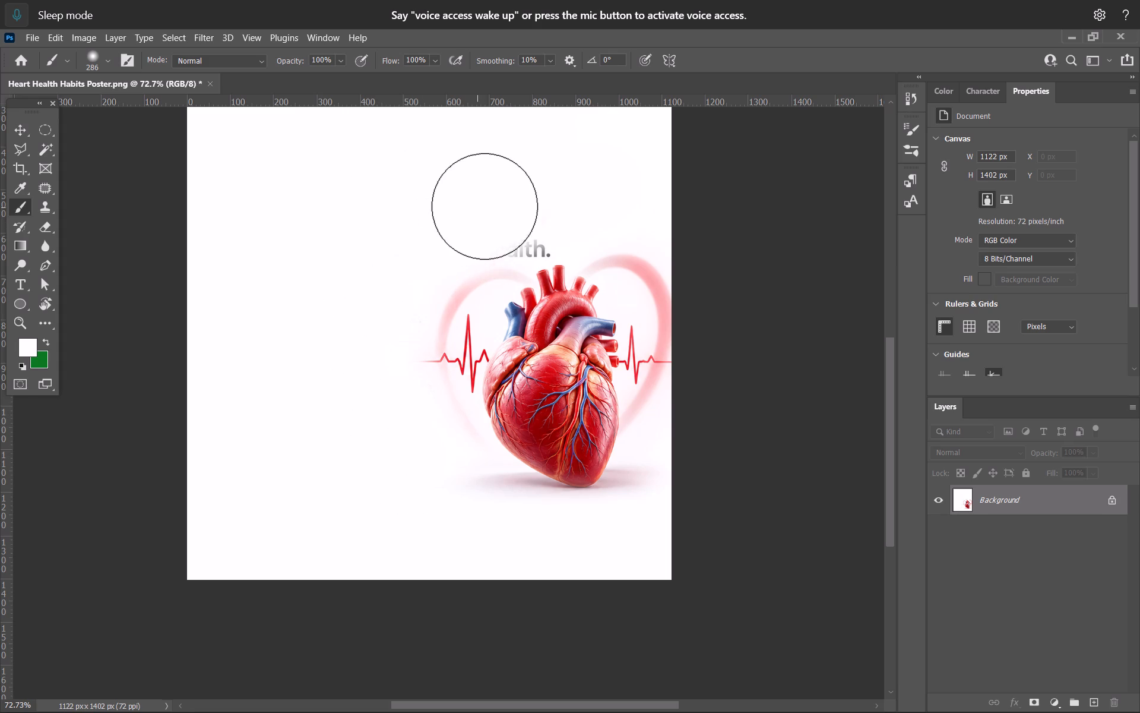
{"action": "right_click_drag", "start_coordinate": [485, 206], "coordinate": [474, 206], "text": "alt"}
{"action": "right_click", "coordinate": [421, 203], "text": "alt"}
{"action": "right_click_drag", "start_coordinate": [465, 228], "coordinate": [416, 228], "text": "alt"}
{"action": "scroll", "coordinate": [461, 231], "scroll_direction": "up", "scroll_amount": 4, "text": "alt"}
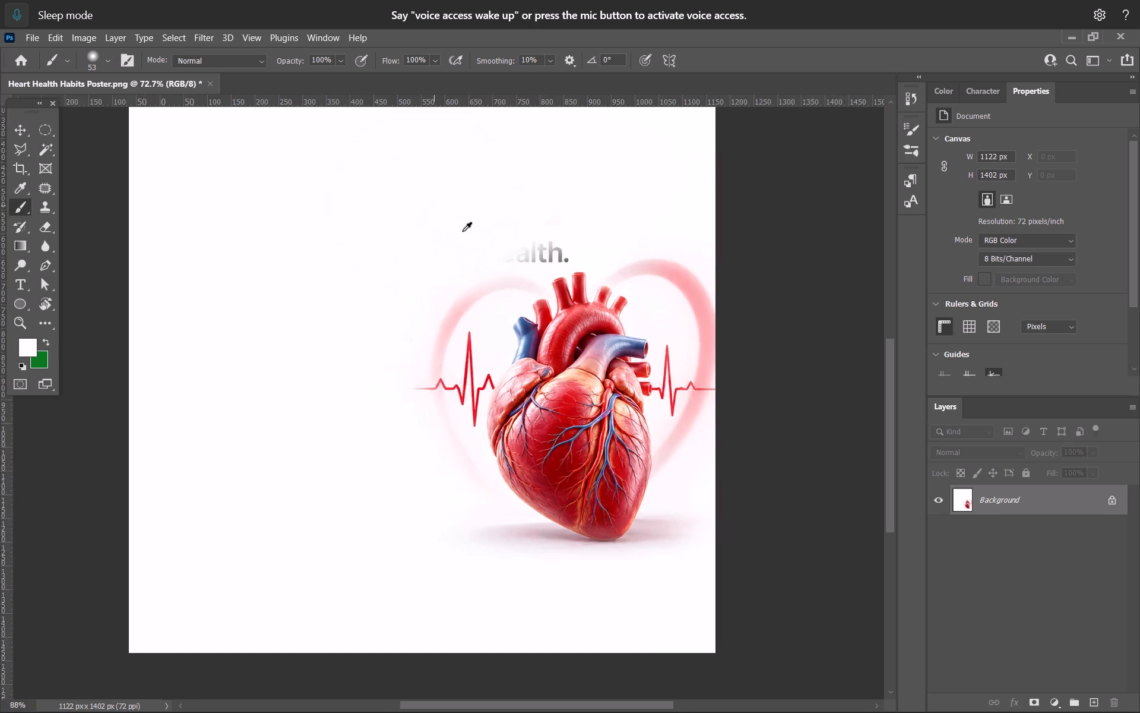
{"action": "scroll", "coordinate": [463, 231], "scroll_direction": "up", "scroll_amount": 8, "text": "alt"}
{"action": "left_click_drag", "start_coordinate": [491, 278], "coordinate": [607, 292]}
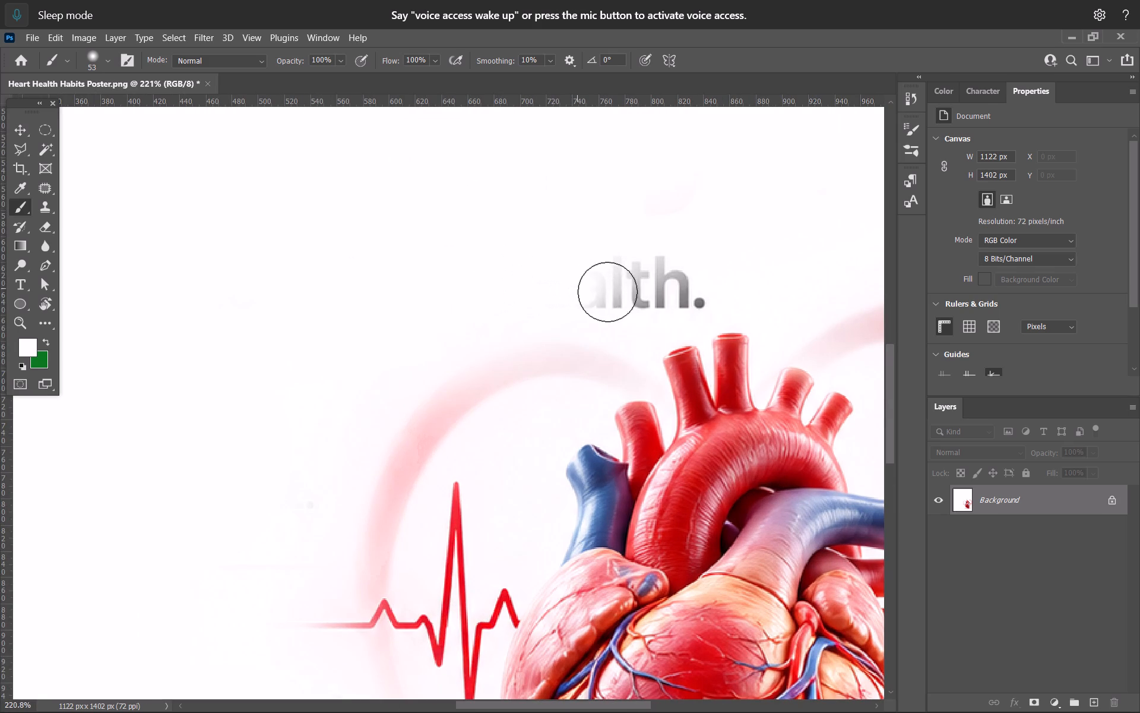
{"action": "left_click_drag", "start_coordinate": [607, 292], "coordinate": [539, 253]}
{"action": "left_click", "coordinate": [539, 253]}
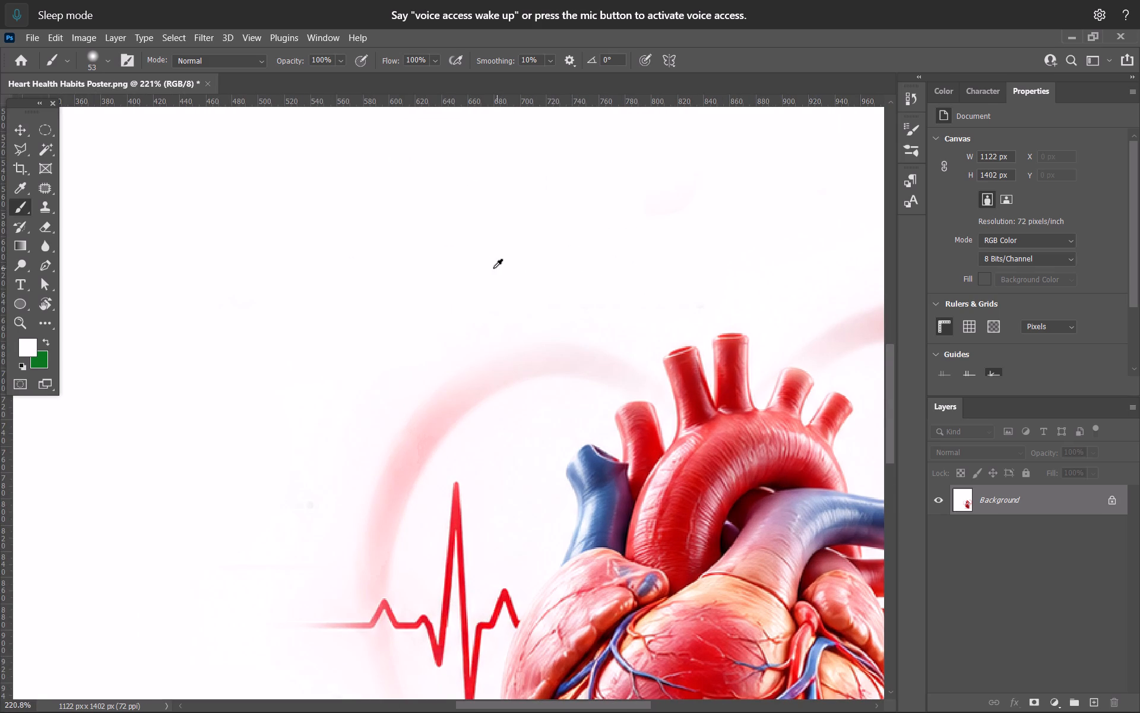
{"action": "scroll", "coordinate": [492, 268], "scroll_direction": "down", "scroll_amount": 20, "text": "alt"}
{"action": "scroll", "coordinate": [492, 268], "scroll_direction": "down", "scroll_amount": 1, "text": "alt"}
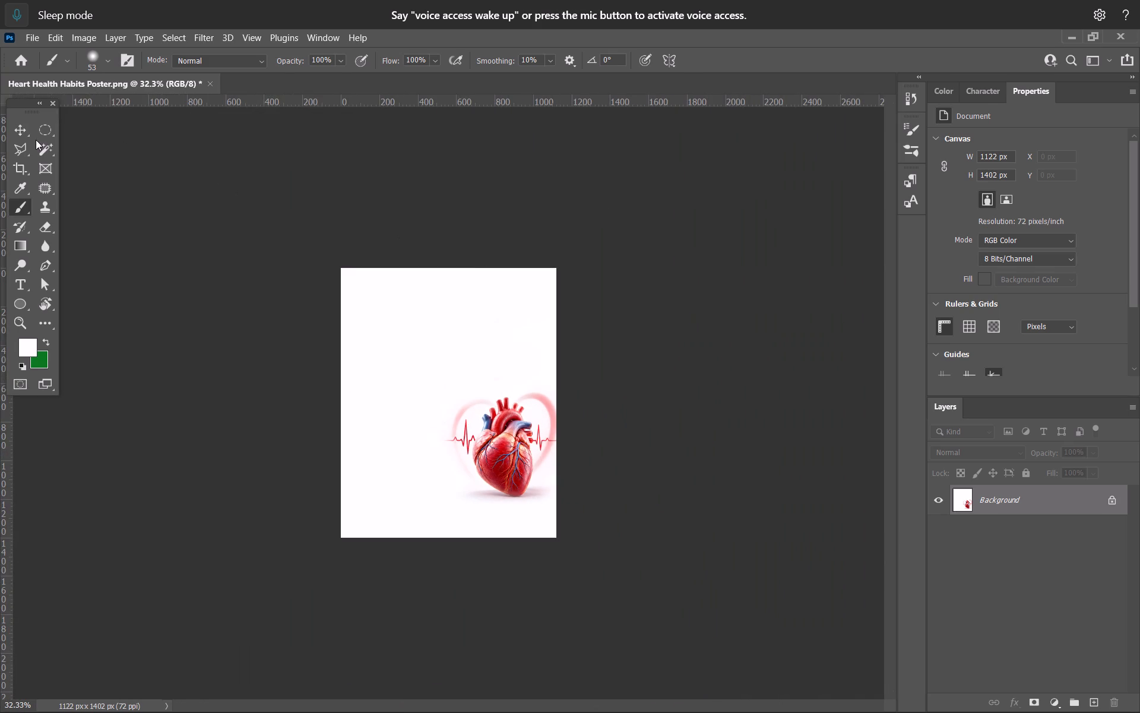
{"action": "left_click", "coordinate": [26, 130]}
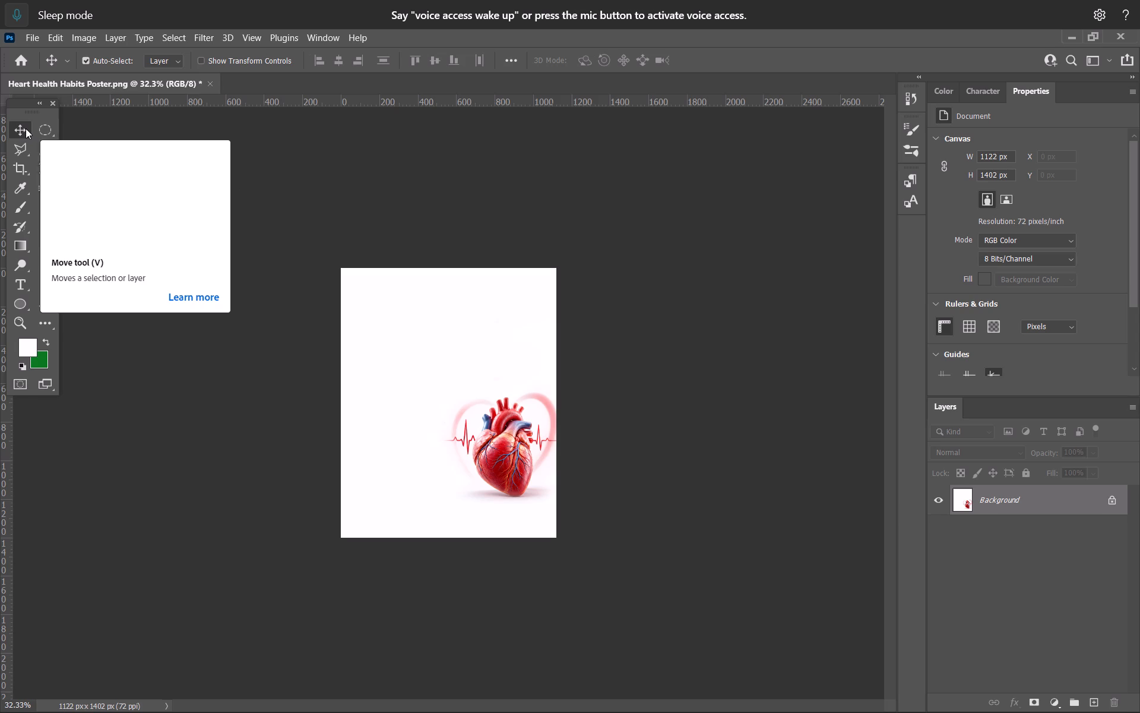
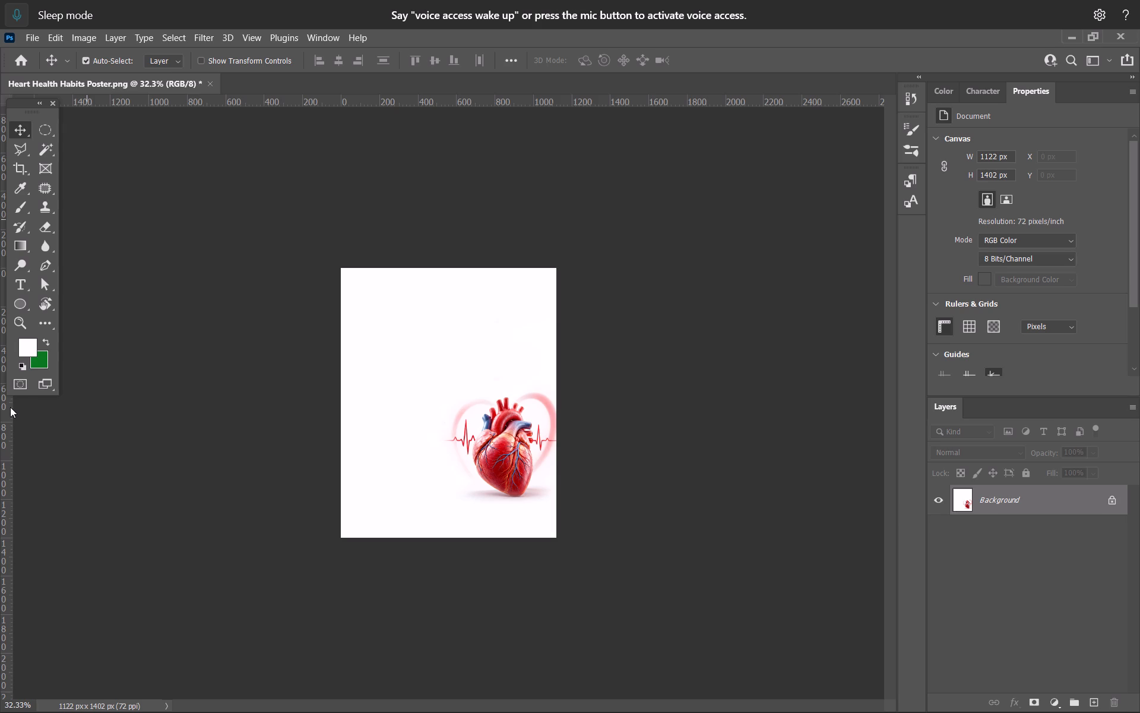
Switch to the browser window with the Pinterest search results for multispeciality hospital designs.
{"action": "key", "text": "alt+Tab"}
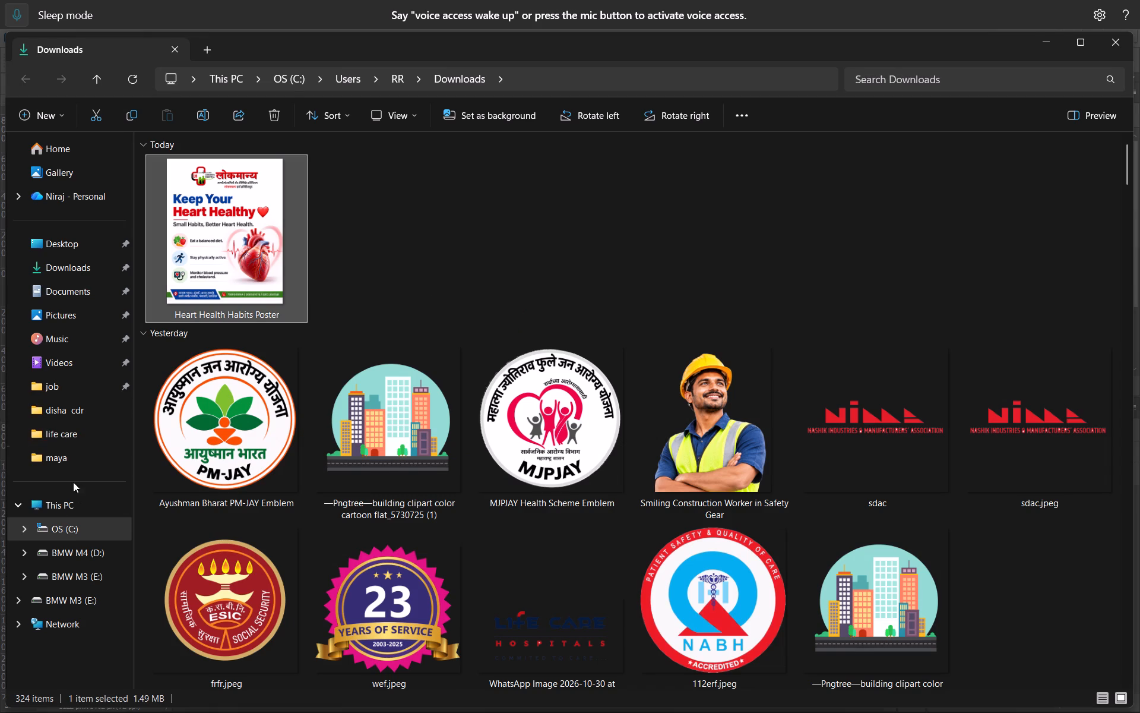
{"action": "key", "text": "alt+Tab"}
{"action": "key", "text": "alt+Tab"}
{"action": "key", "text": "alt+Tab"}
{"action": "key", "text": "alt+Tab"}
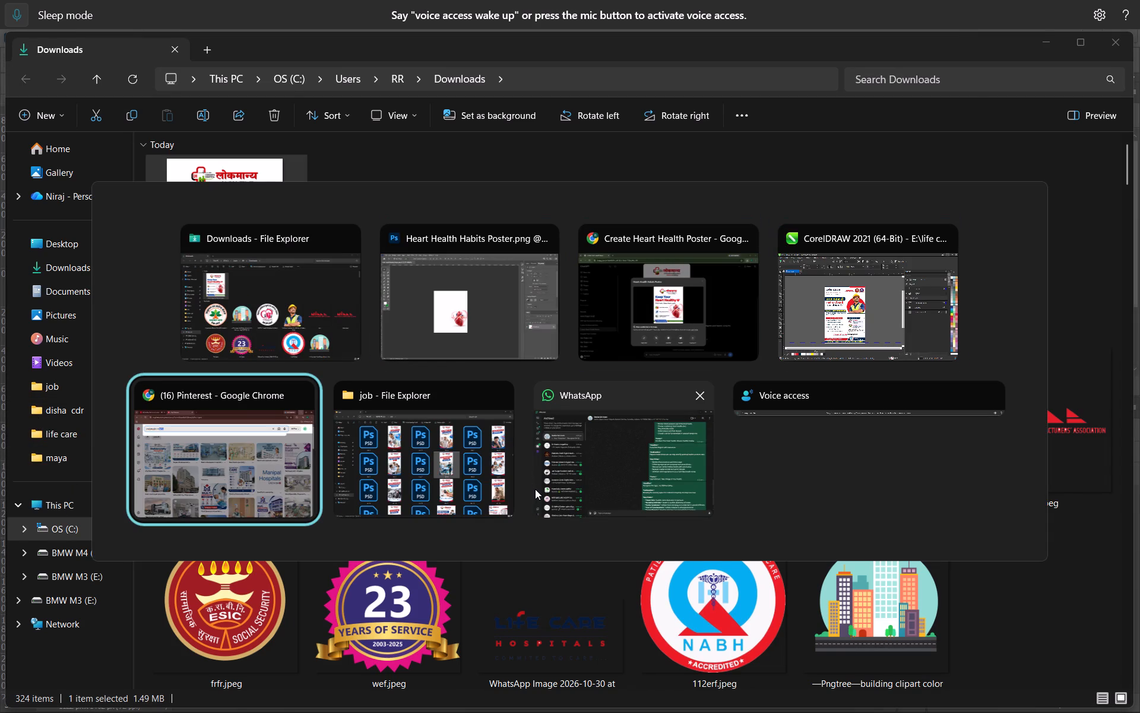
{"action": "left_click", "coordinate": [262, 453], "text": "alt"}
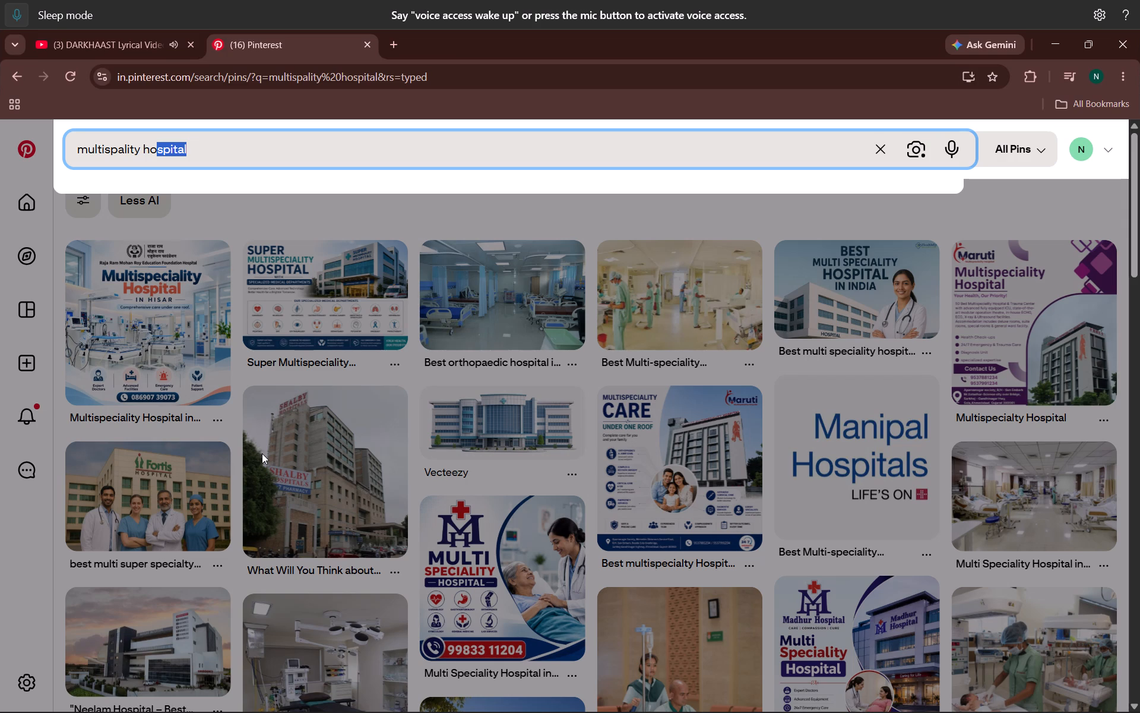
Switch to CorelDRAW, where the life care.cdr document is open.
{"action": "key", "text": "alt+Tab"}
{"action": "key", "text": "alt+Tab"}
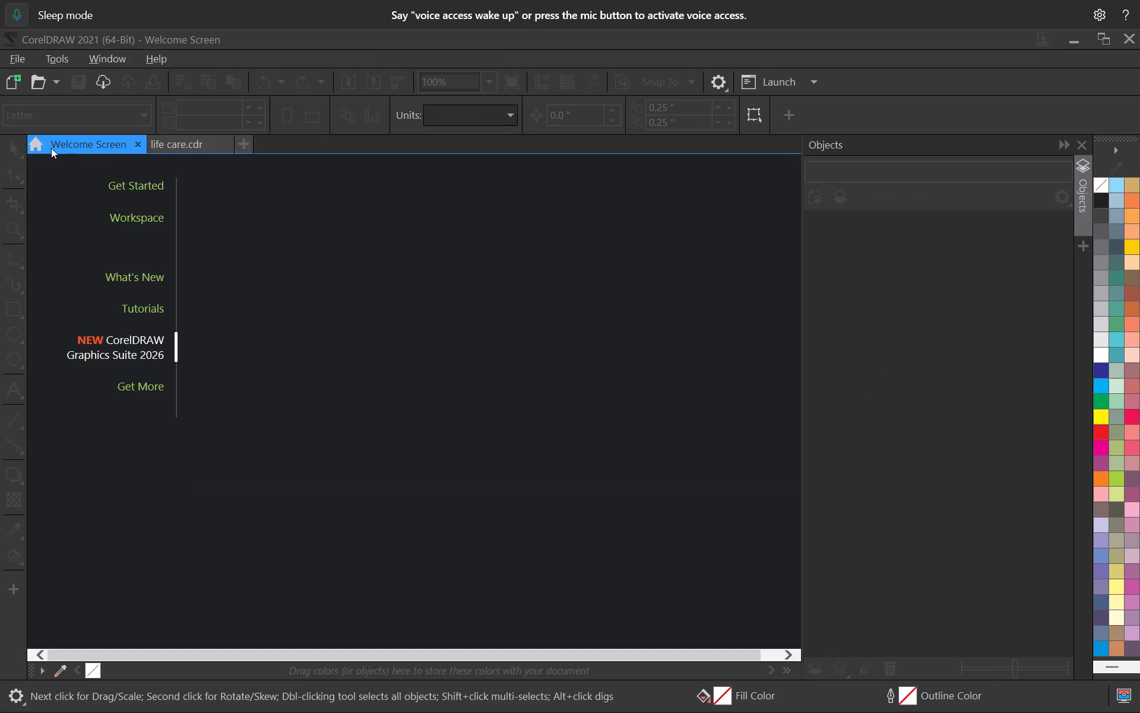
{"action": "left_click", "coordinate": [135, 185]}
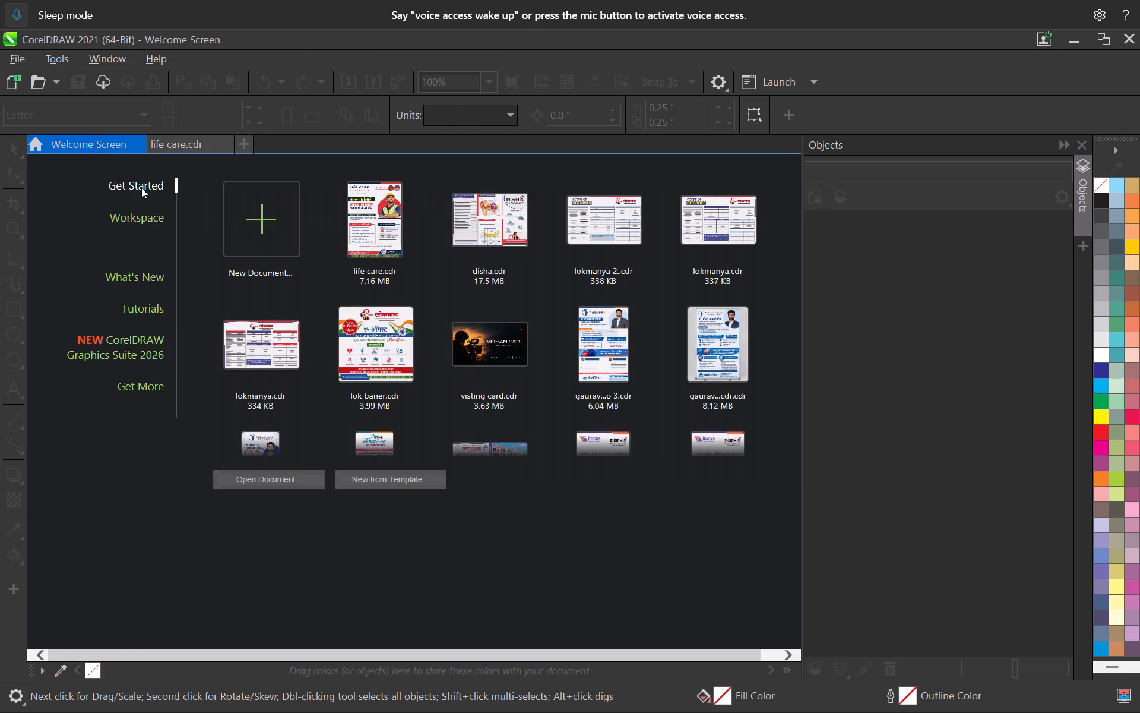
{"action": "left_click", "coordinate": [474, 226]}
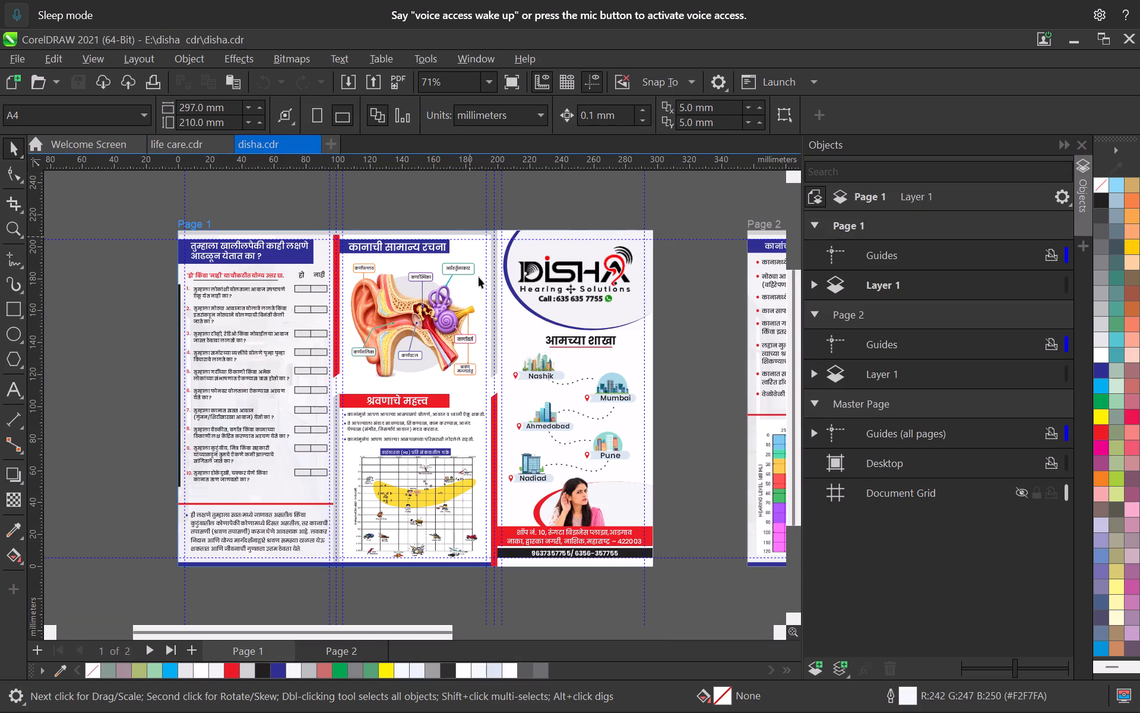
Examine the branch section on page 1 of the Disha brochure up close, inspecting the Ahmedabad building illustration and its name label.
{"action": "scroll", "coordinate": [549, 403], "scroll_direction": "up", "scroll_amount": 5}
{"action": "middle_click_drag", "start_coordinate": [558, 402], "coordinate": [515, 384]}
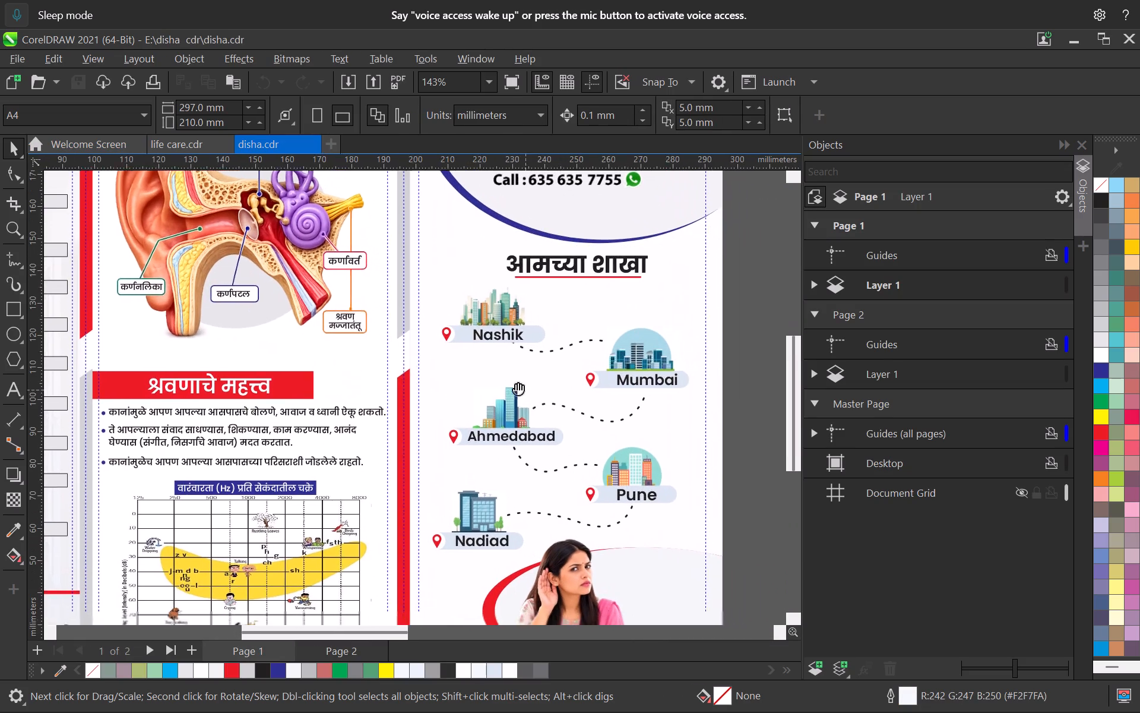
{"action": "middle_click_drag", "start_coordinate": [515, 384], "coordinate": [505, 381]}
{"action": "scroll", "coordinate": [547, 407], "scroll_direction": "up", "scroll_amount": 3}
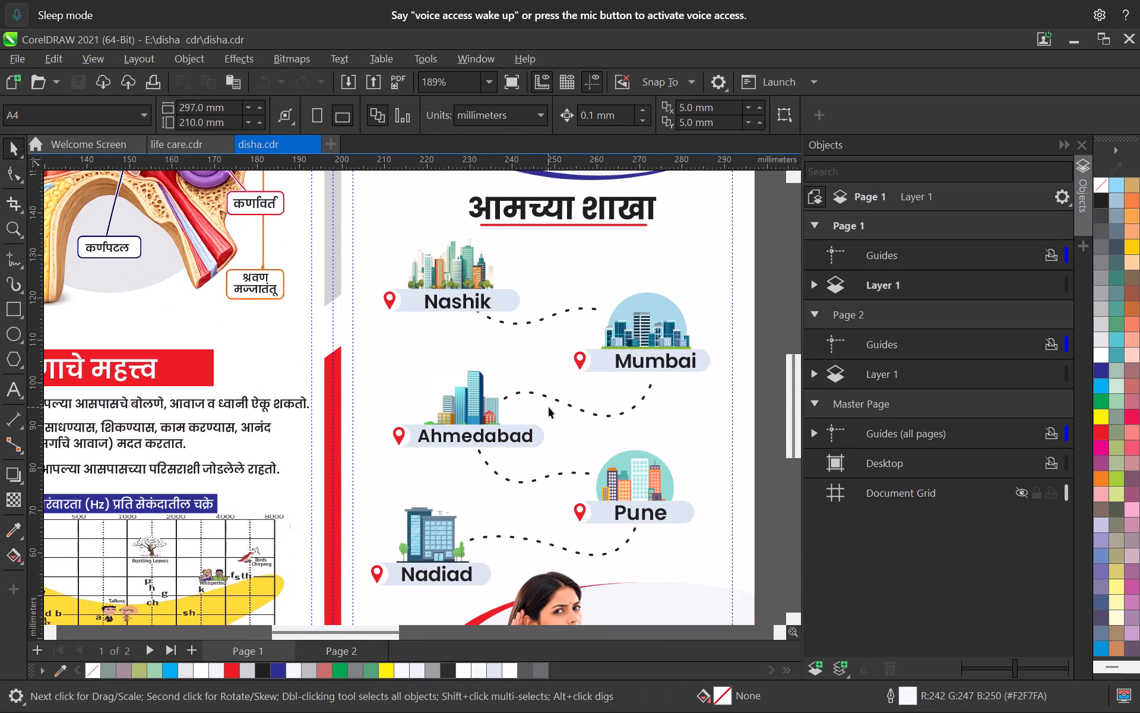
{"action": "scroll", "coordinate": [549, 407], "scroll_direction": "down", "scroll_amount": 5}
{"action": "scroll", "coordinate": [549, 407], "scroll_direction": "up", "scroll_amount": 4}
{"action": "middle_click_drag", "start_coordinate": [544, 409], "coordinate": [466, 391]}
{"action": "scroll", "coordinate": [467, 392], "scroll_direction": "up", "scroll_amount": 6}
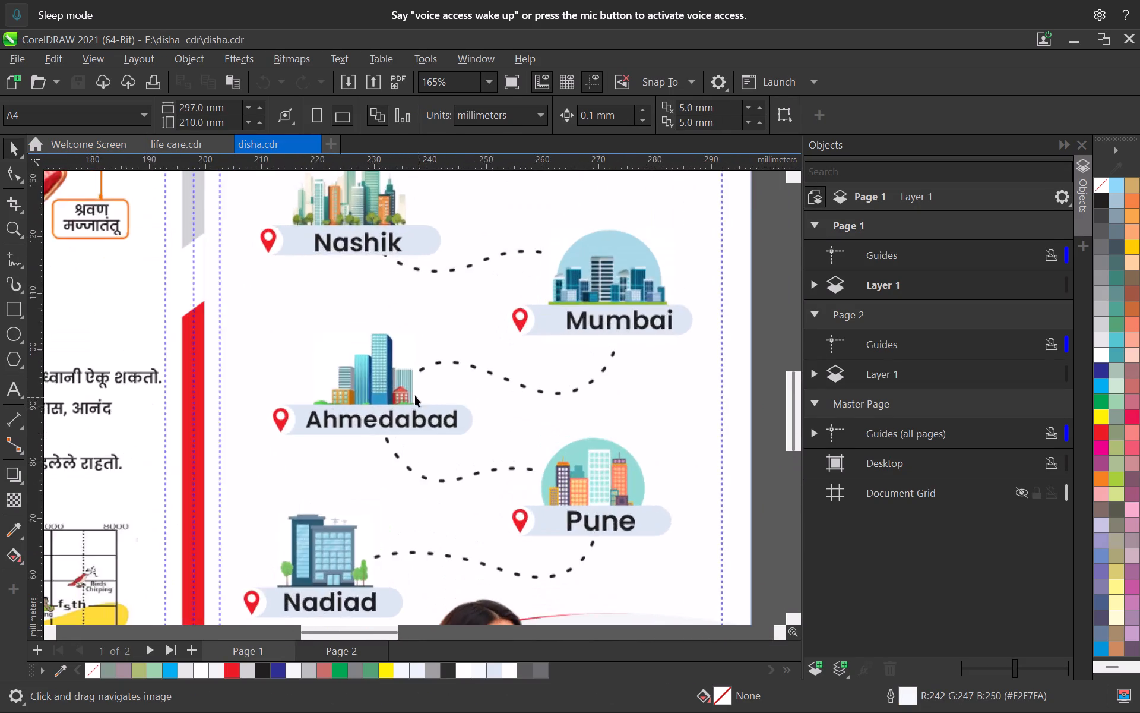
{"action": "scroll", "coordinate": [415, 396], "scroll_direction": "up", "scroll_amount": 2}
{"action": "left_click", "coordinate": [344, 373]}
{"action": "left_click", "coordinate": [191, 436]}
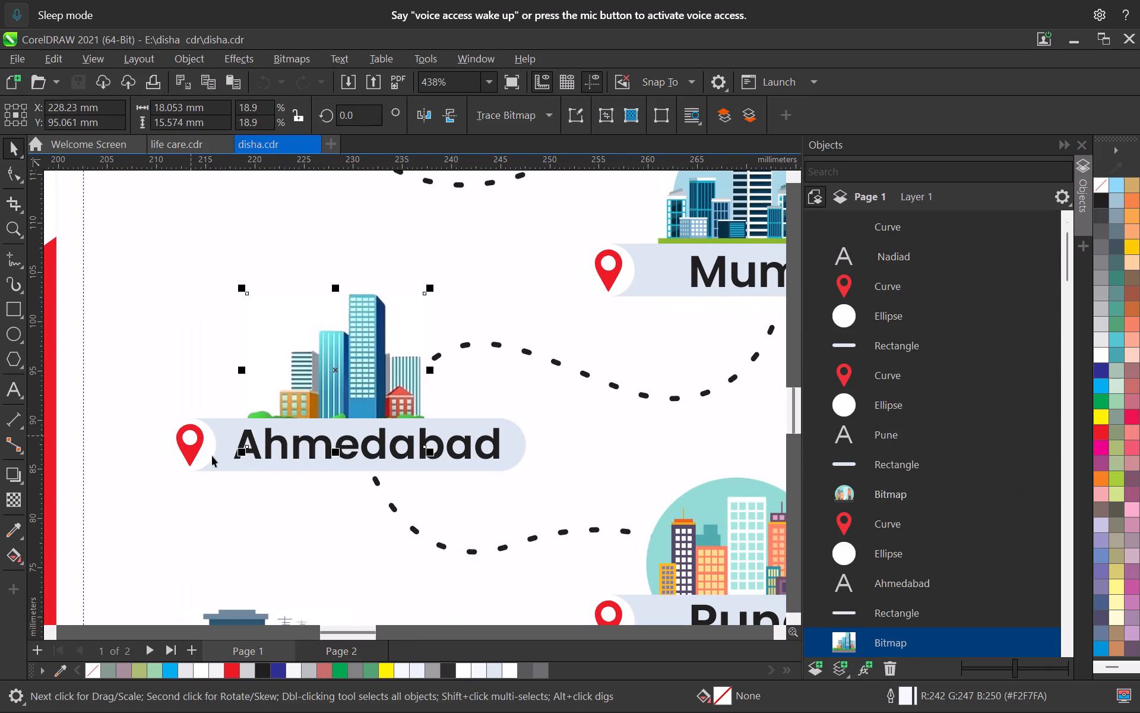
{"action": "left_click", "coordinate": [212, 456]}
{"action": "scroll", "coordinate": [279, 456], "scroll_direction": "down", "scroll_amount": 11}
{"action": "left_click", "coordinate": [566, 443]}
Examine the overall branch layout and the Nashik, Mumbai and Ahmedabad illustrations, location pins and dotted connectors.
{"action": "scroll", "coordinate": [566, 443], "scroll_direction": "down", "scroll_amount": 5}
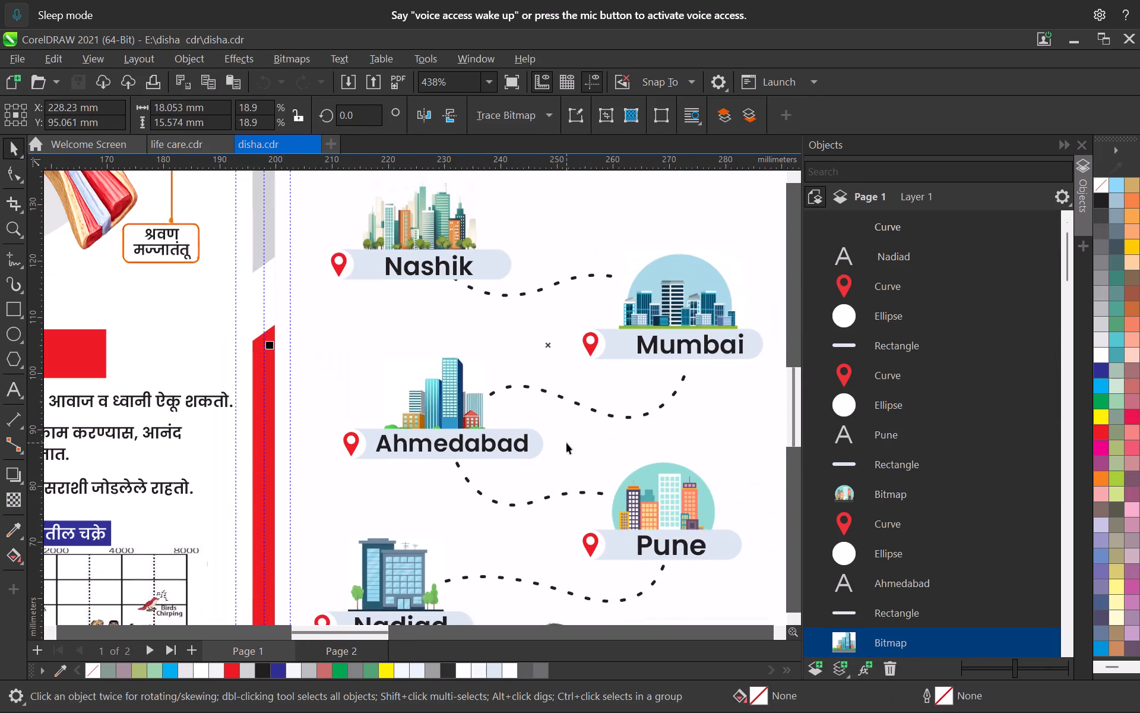
{"action": "scroll", "coordinate": [551, 427], "scroll_direction": "down", "scroll_amount": 5}
{"action": "scroll", "coordinate": [551, 427], "scroll_direction": "up", "scroll_amount": 1}
{"action": "scroll", "coordinate": [551, 426], "scroll_direction": "down", "scroll_amount": 8}
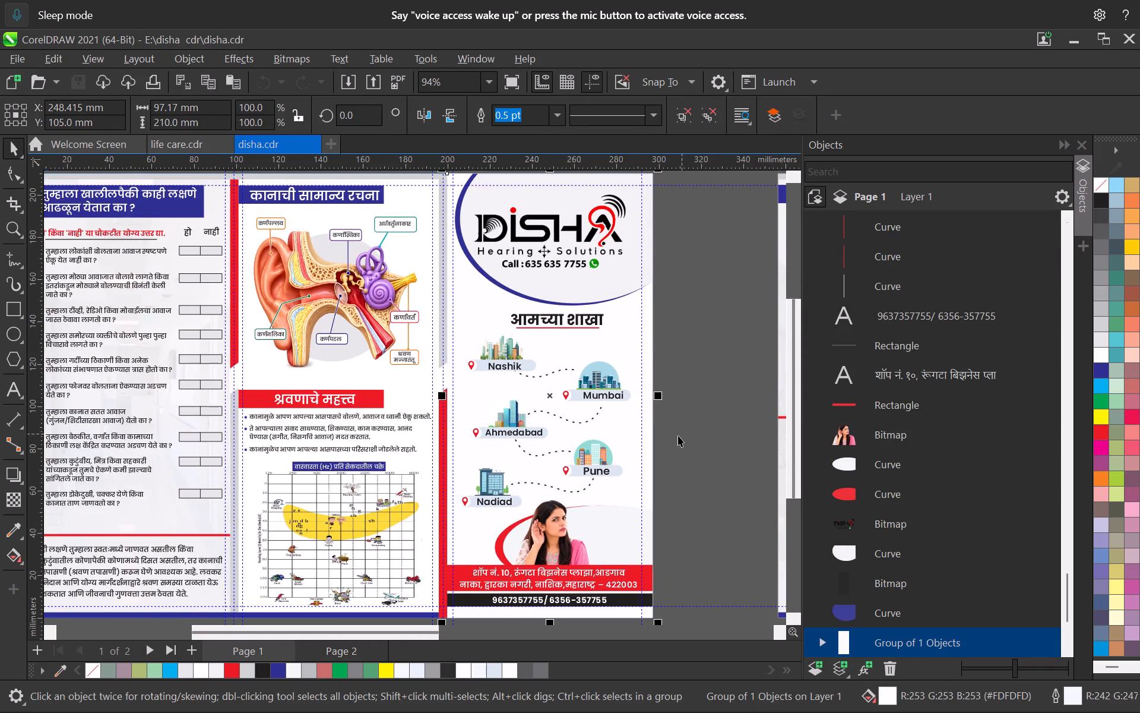
{"action": "scroll", "coordinate": [460, 441], "scroll_direction": "up", "scroll_amount": 2}
{"action": "scroll", "coordinate": [509, 481], "scroll_direction": "down", "scroll_amount": 1}
{"action": "middle_click_drag", "start_coordinate": [505, 480], "coordinate": [445, 444]}
{"action": "scroll", "coordinate": [441, 482], "scroll_direction": "up", "scroll_amount": 4}
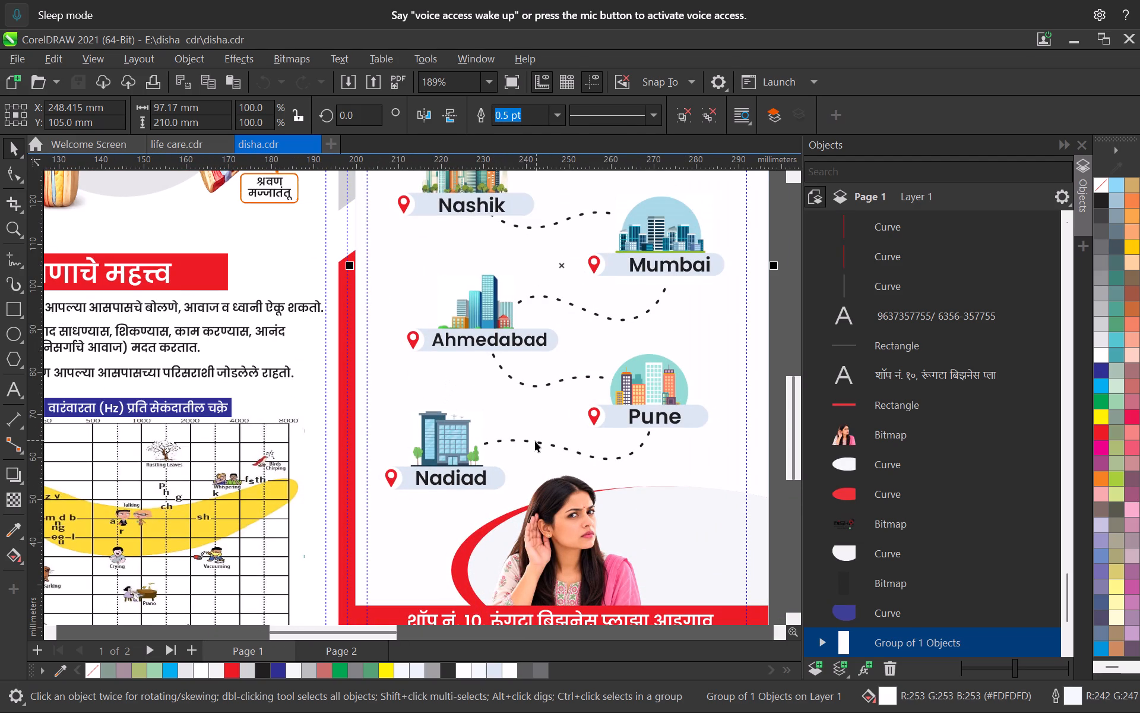
{"action": "middle_click_drag", "start_coordinate": [529, 299], "coordinate": [533, 340]}
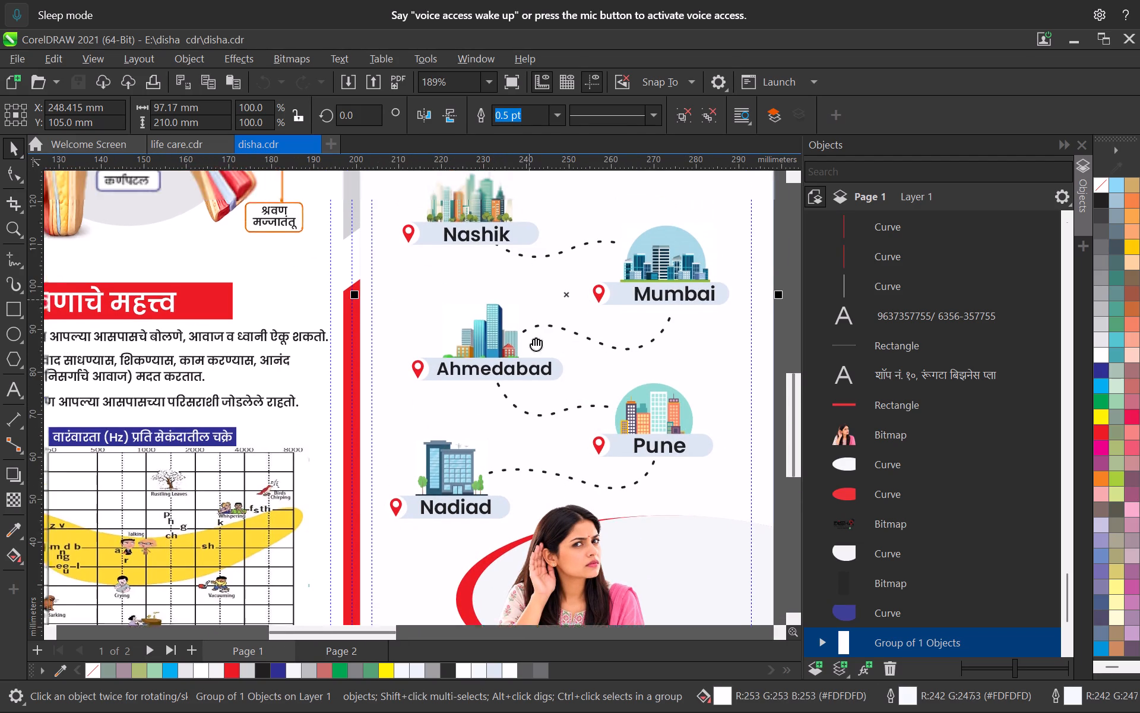
{"action": "middle_click_drag", "start_coordinate": [533, 340], "coordinate": [520, 402]}
{"action": "scroll", "coordinate": [509, 387], "scroll_direction": "up", "scroll_amount": 4}
{"action": "middle_click_drag", "start_coordinate": [471, 304], "coordinate": [494, 387]}
{"action": "scroll", "coordinate": [460, 321], "scroll_direction": "down", "scroll_amount": 2}
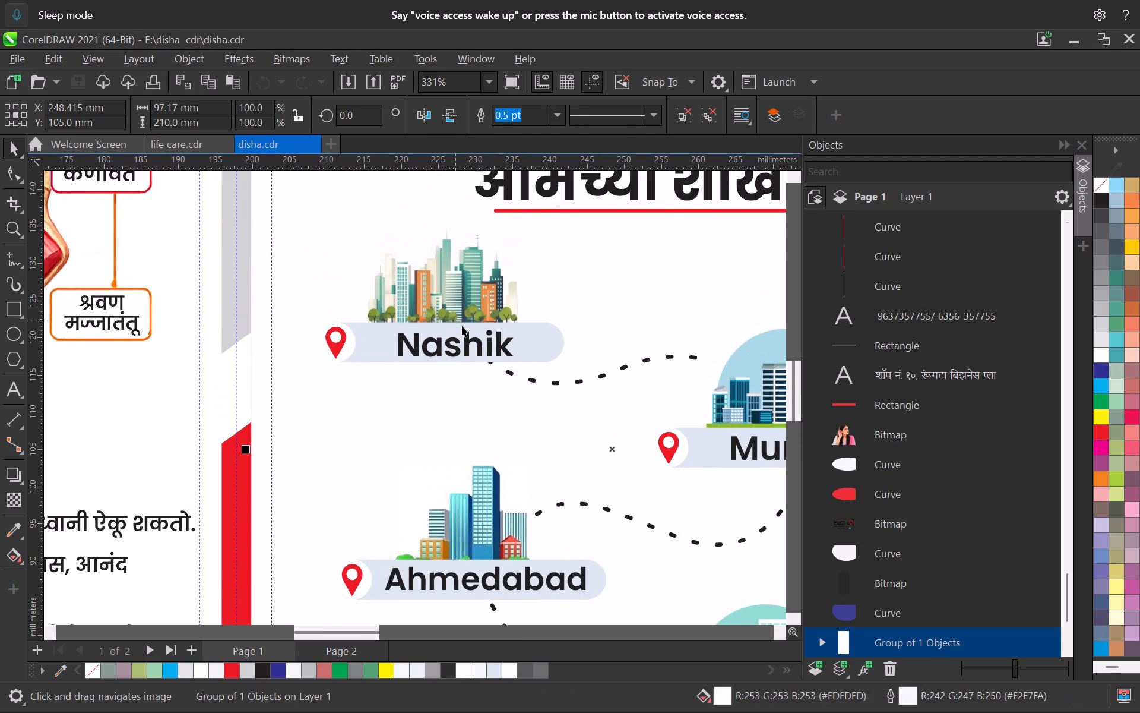
{"action": "scroll", "coordinate": [462, 326], "scroll_direction": "down", "scroll_amount": 2}
{"action": "middle_click_drag", "start_coordinate": [541, 354], "coordinate": [496, 348]}
{"action": "scroll", "coordinate": [519, 375], "scroll_direction": "up", "scroll_amount": 4}
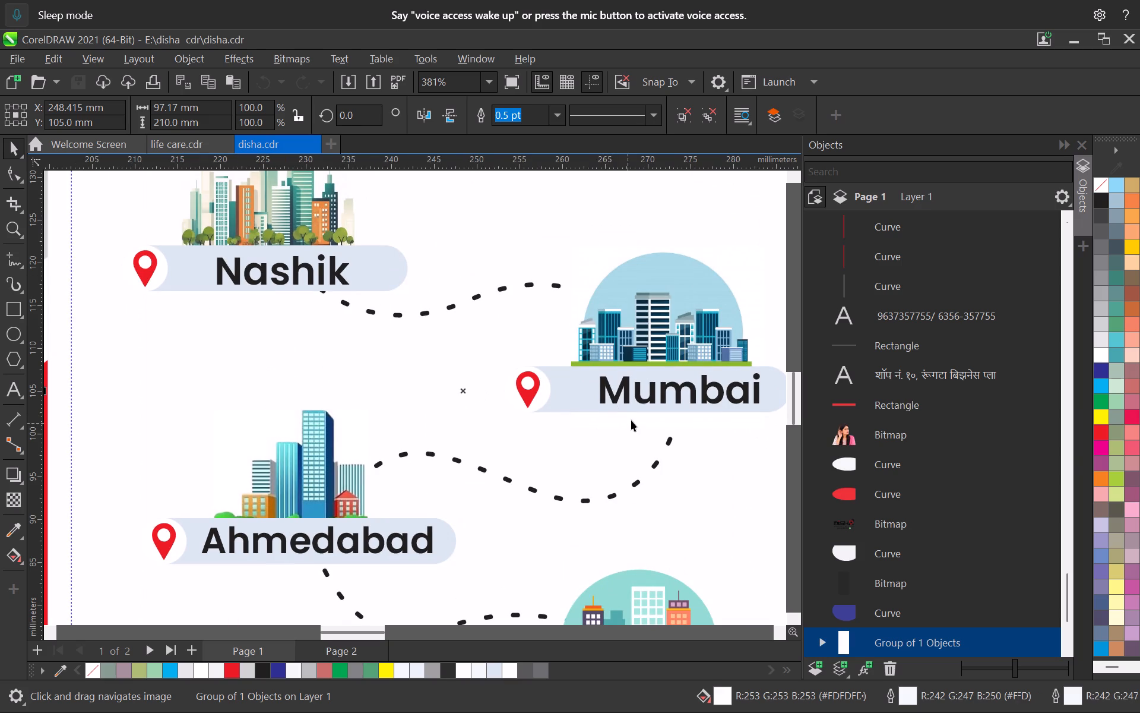
{"action": "scroll", "coordinate": [631, 420], "scroll_direction": "down", "scroll_amount": 5}
{"action": "middle_click_drag", "start_coordinate": [566, 496], "coordinate": [576, 442]}
{"action": "scroll", "coordinate": [552, 446], "scroll_direction": "up", "scroll_amount": 5}
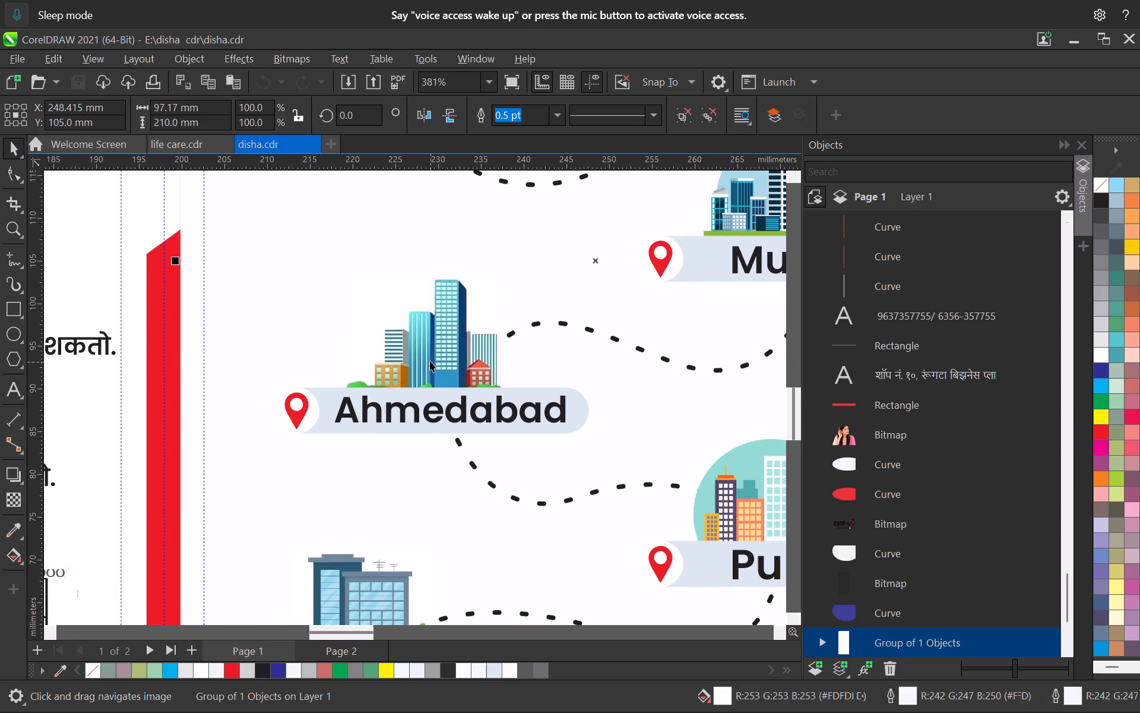
Examine the Pune and Nadiad branch graphics and the rest of the brochure's cover panel, and return to life care.cdr.
{"action": "scroll", "coordinate": [429, 373], "scroll_direction": "down", "scroll_amount": 8}
{"action": "middle_click_drag", "start_coordinate": [458, 432], "coordinate": [416, 415]}
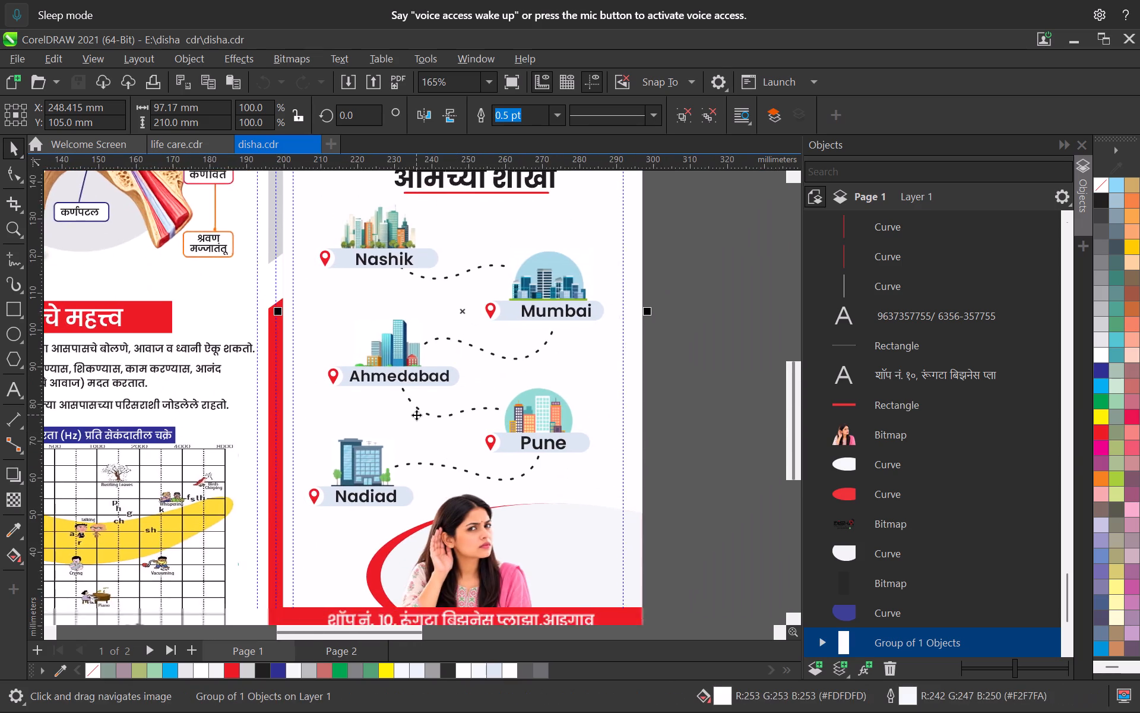
{"action": "scroll", "coordinate": [524, 450], "scroll_direction": "up", "scroll_amount": 8}
{"action": "scroll", "coordinate": [529, 448], "scroll_direction": "down", "scroll_amount": 1}
{"action": "scroll", "coordinate": [529, 448], "scroll_direction": "up", "scroll_amount": 1}
{"action": "scroll", "coordinate": [462, 453], "scroll_direction": "down", "scroll_amount": 4}
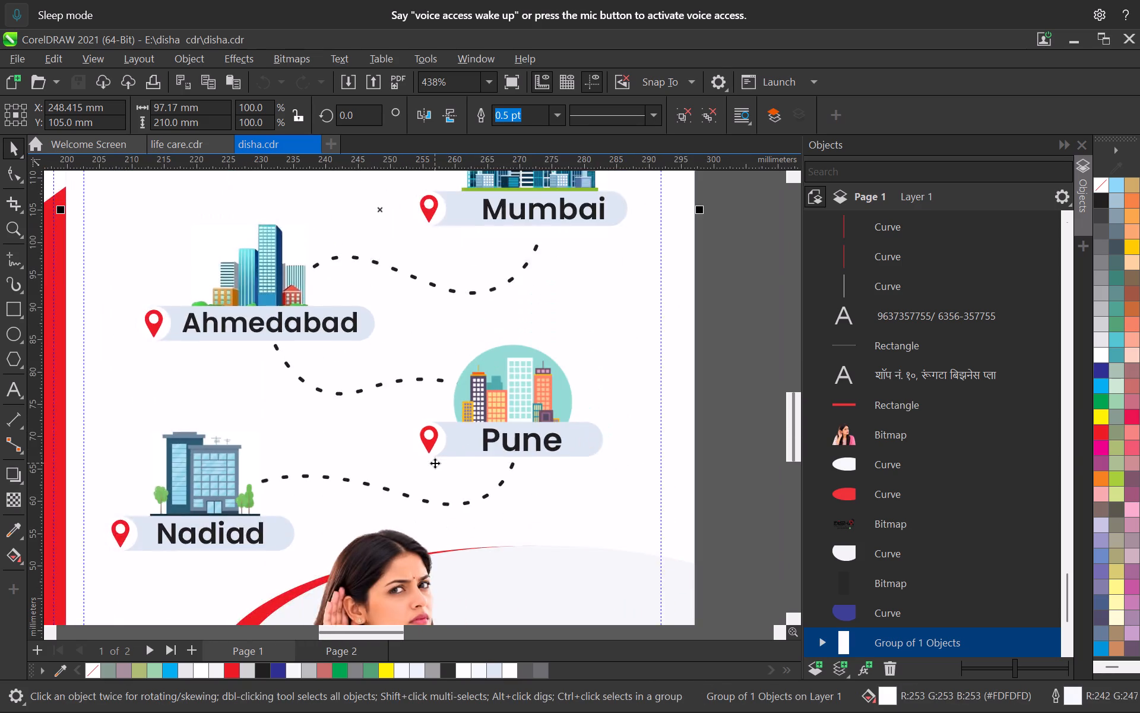
{"action": "middle_click_drag", "start_coordinate": [435, 463], "coordinate": [555, 433]}
{"action": "scroll", "coordinate": [429, 525], "scroll_direction": "up", "scroll_amount": 4}
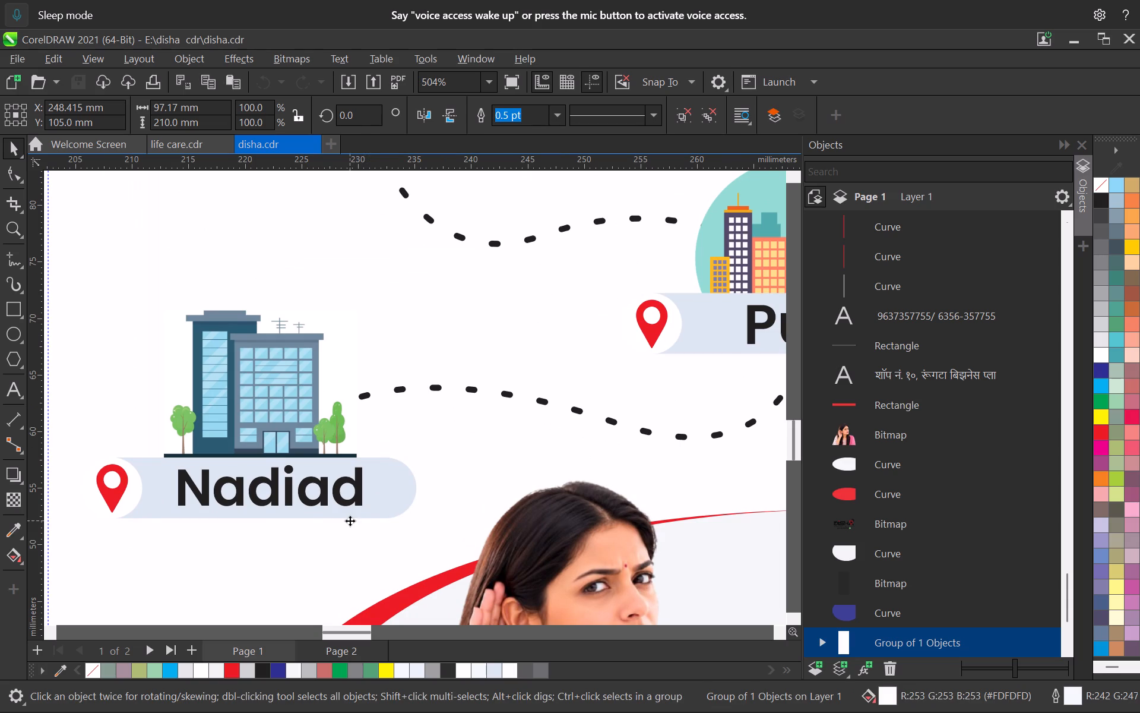
{"action": "scroll", "coordinate": [347, 506], "scroll_direction": "down", "scroll_amount": 5}
{"action": "scroll", "coordinate": [370, 451], "scroll_direction": "down", "scroll_amount": 6}
{"action": "scroll", "coordinate": [370, 451], "scroll_direction": "up", "scroll_amount": 1}
{"action": "scroll", "coordinate": [370, 451], "scroll_direction": "down", "scroll_amount": 2}
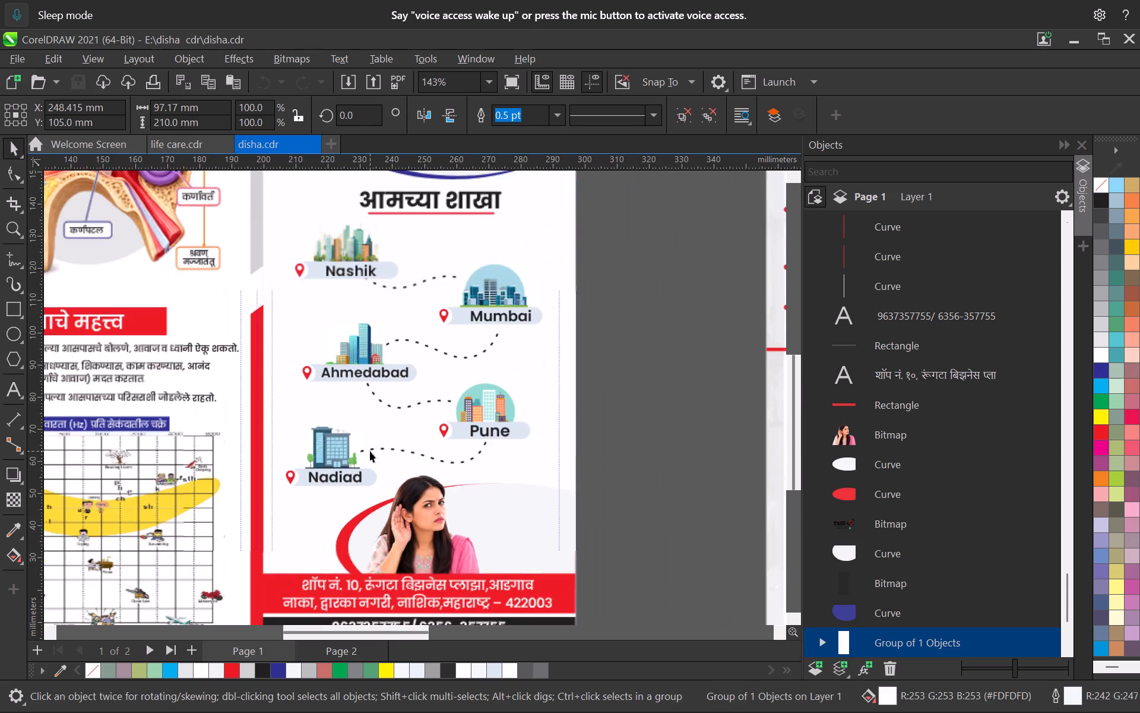
{"action": "scroll", "coordinate": [370, 451], "scroll_direction": "down", "scroll_amount": 3}
{"action": "middle_click_drag", "start_coordinate": [284, 440], "coordinate": [349, 538]}
{"action": "scroll", "coordinate": [340, 528], "scroll_direction": "up", "scroll_amount": 4}
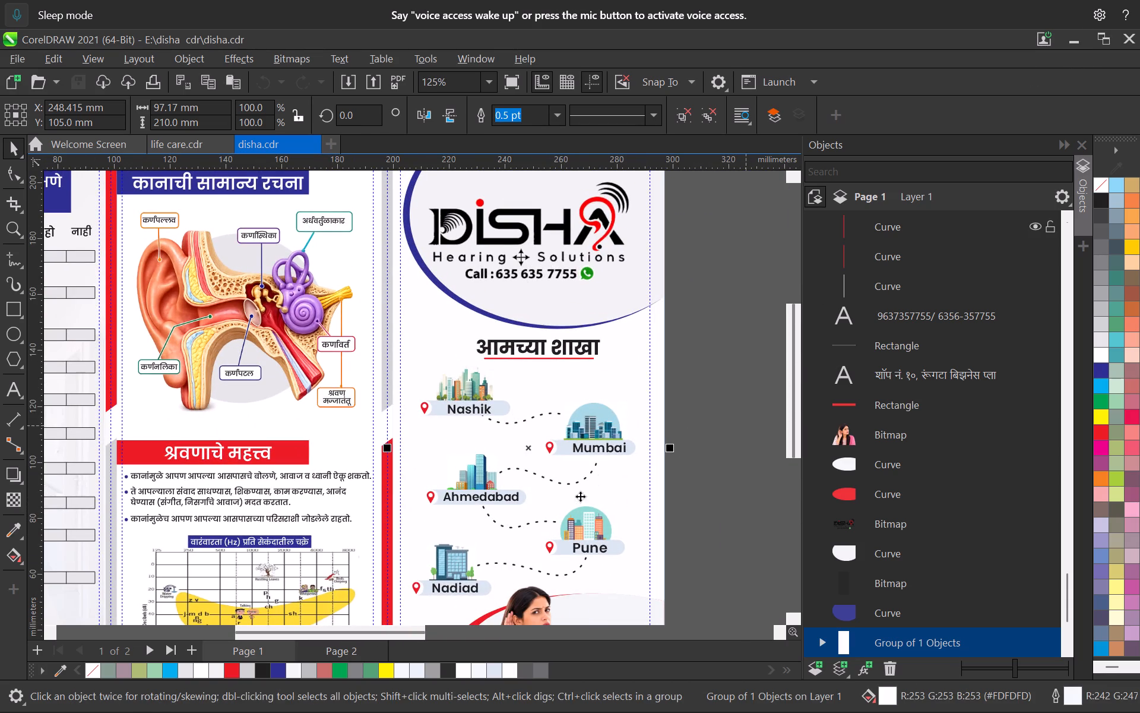
{"action": "scroll", "coordinate": [449, 629], "scroll_direction": "up", "scroll_amount": 11}
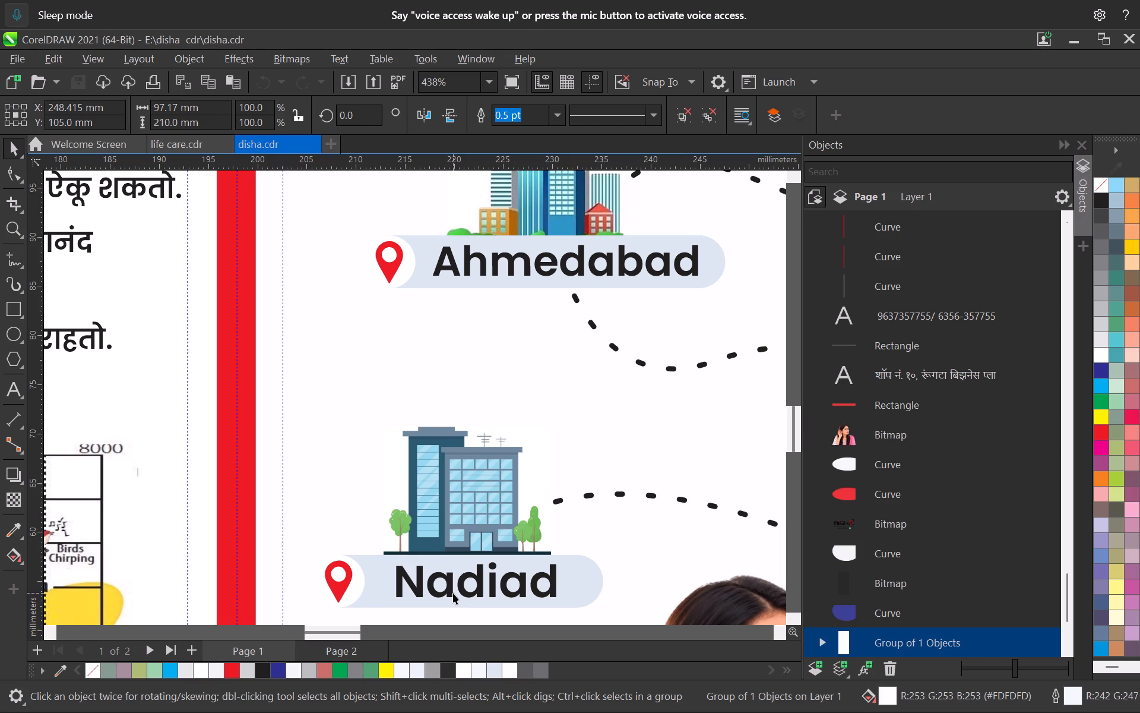
{"action": "left_click", "coordinate": [185, 146]}
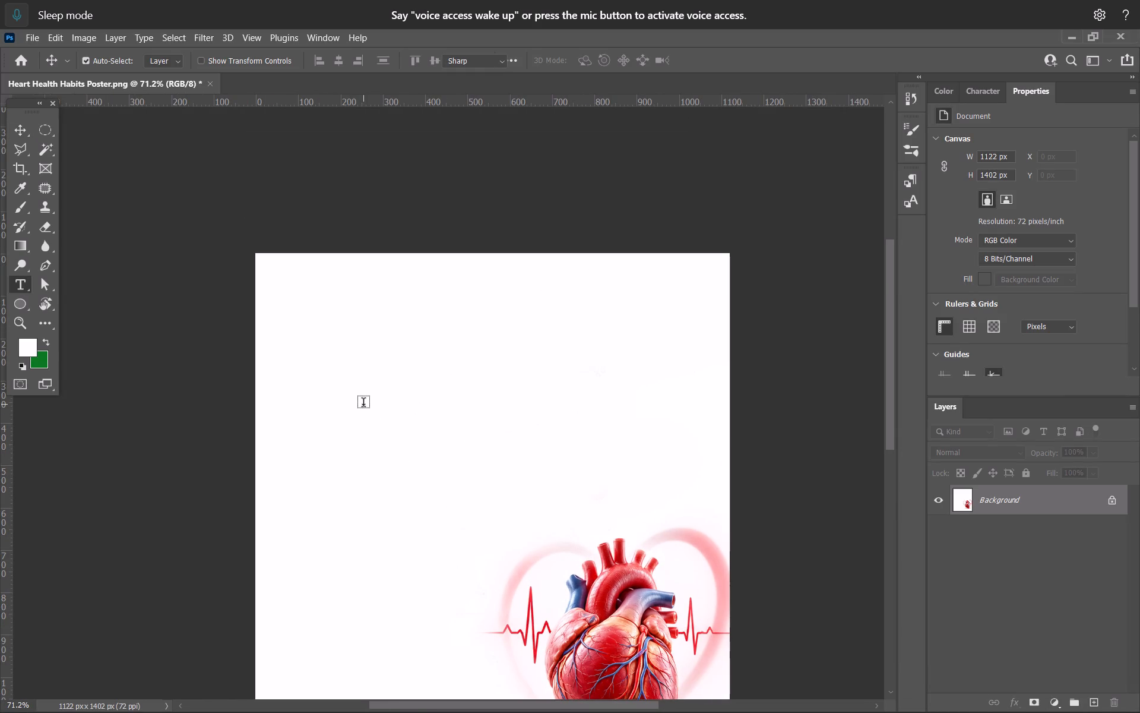
{"action": "left_click", "coordinate": [368, 390]}
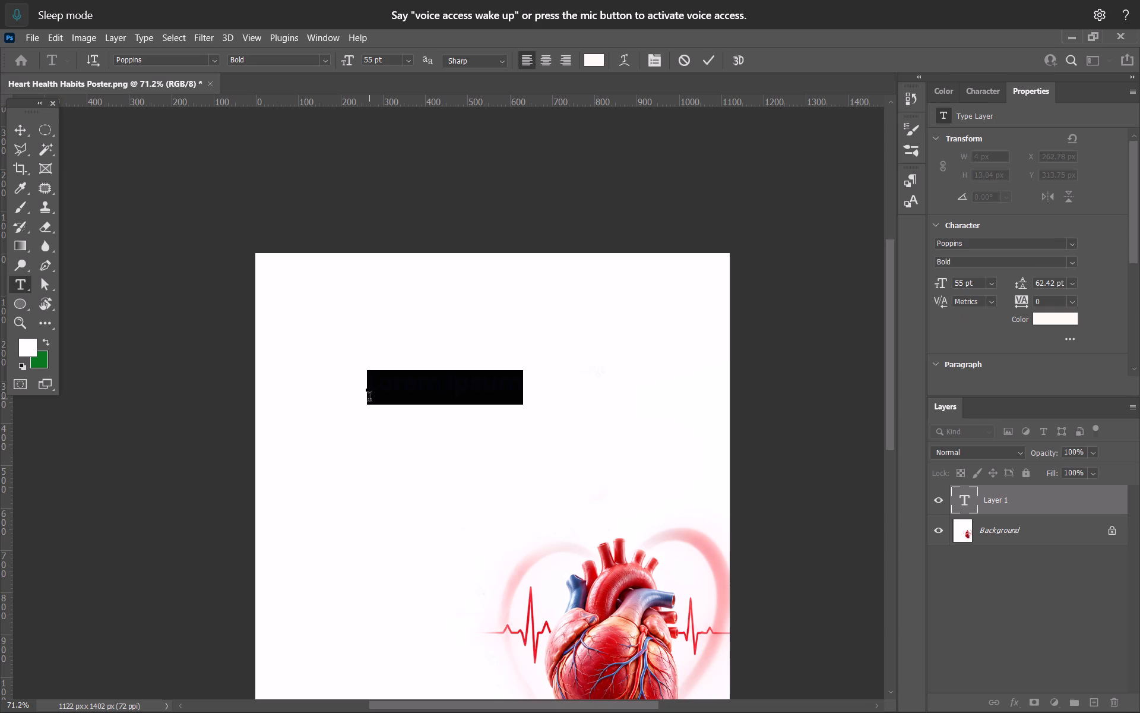
{"action": "key", "text": "ctrl+v"}
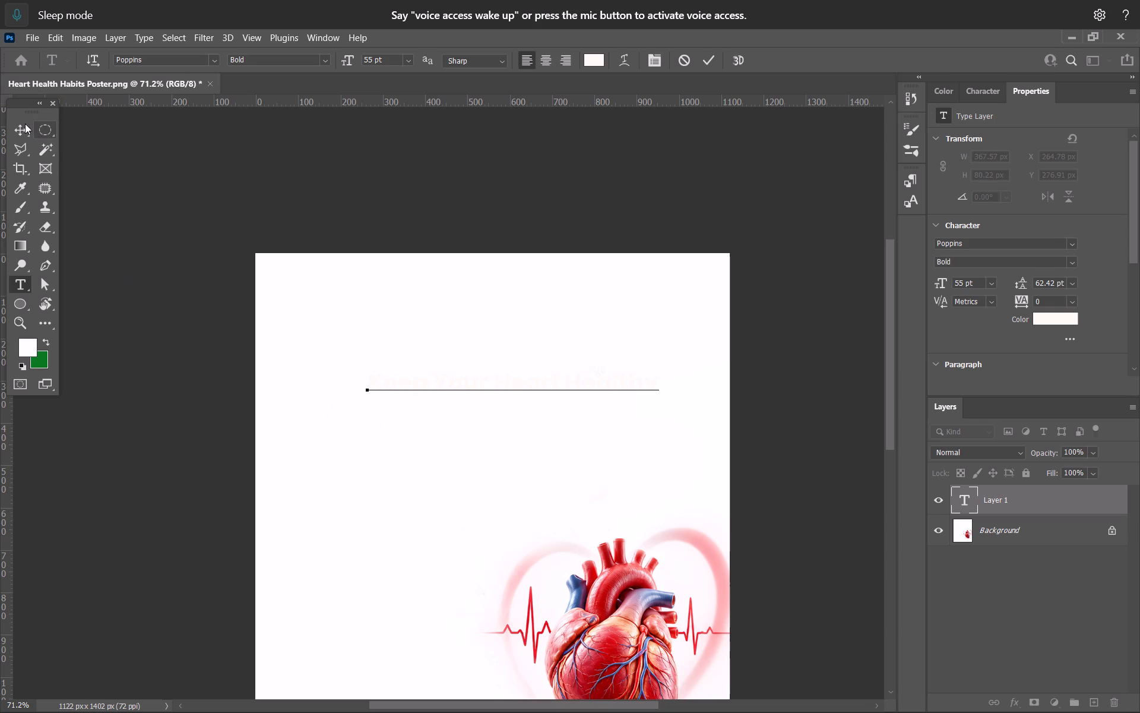
{"action": "left_click", "coordinate": [25, 124]}
Recolour the "Keep Your Heart Healthy" headline with a red sampled from the heart illustration.
{"action": "key", "text": "i"}
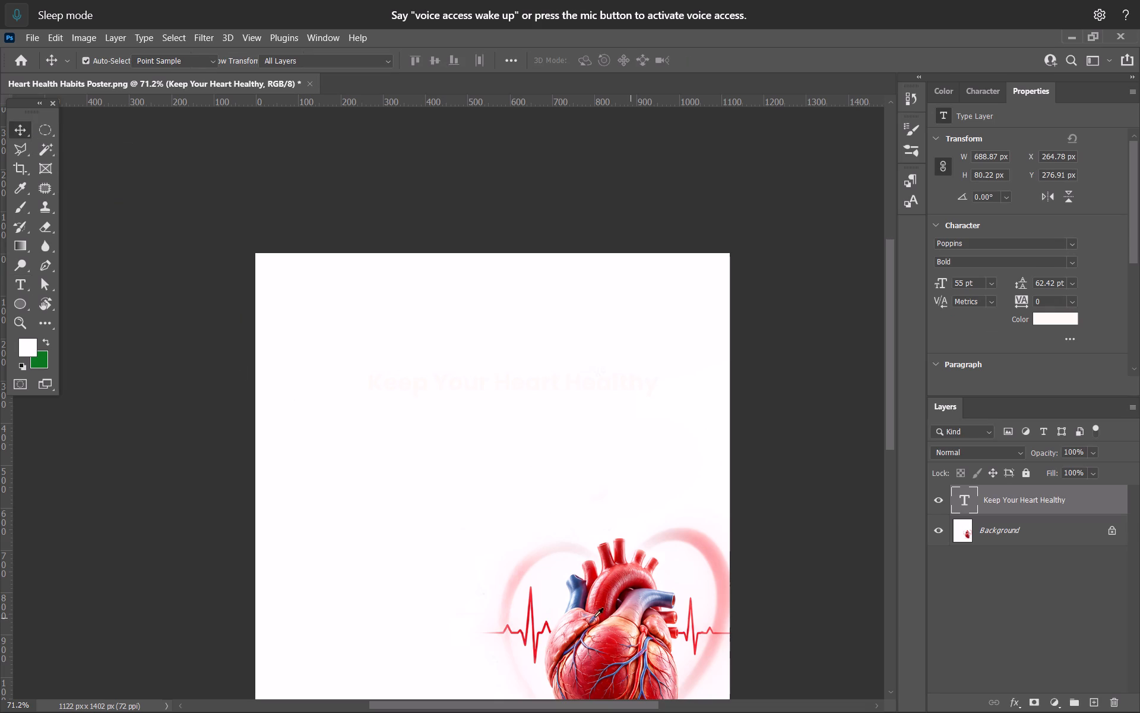
{"action": "left_click", "coordinate": [600, 594]}
{"action": "key", "text": "alt+BackSpace"}
{"action": "key", "text": "alt+BackSpace"}
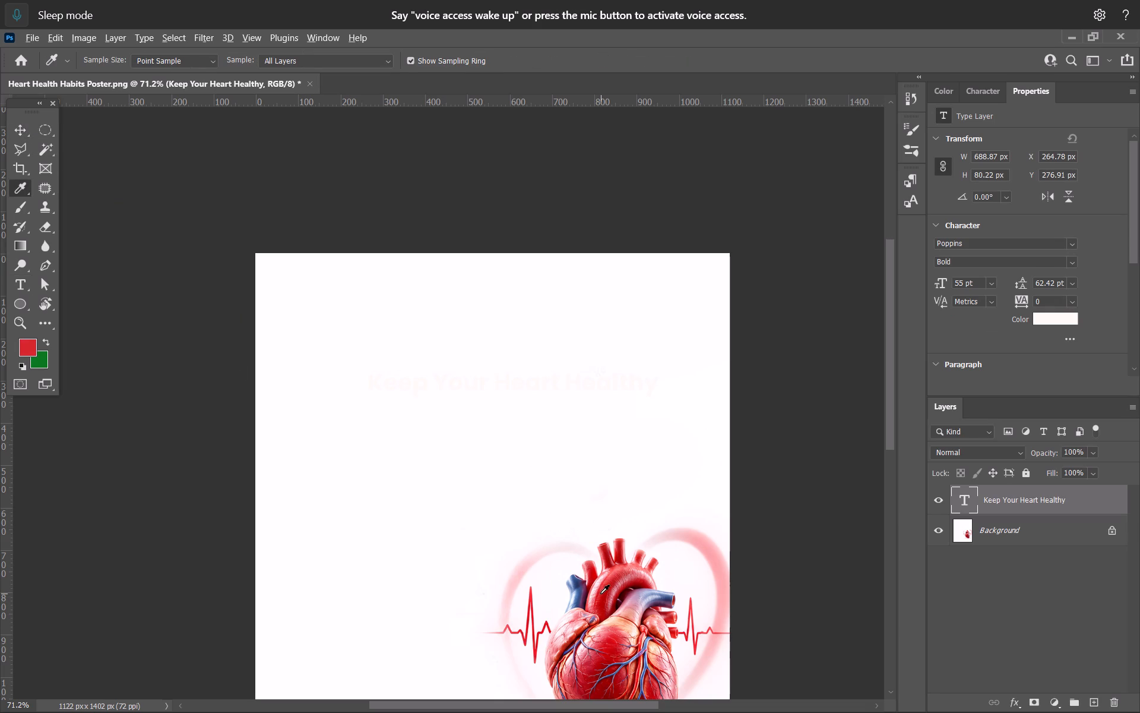
{"action": "left_click", "coordinate": [27, 130]}
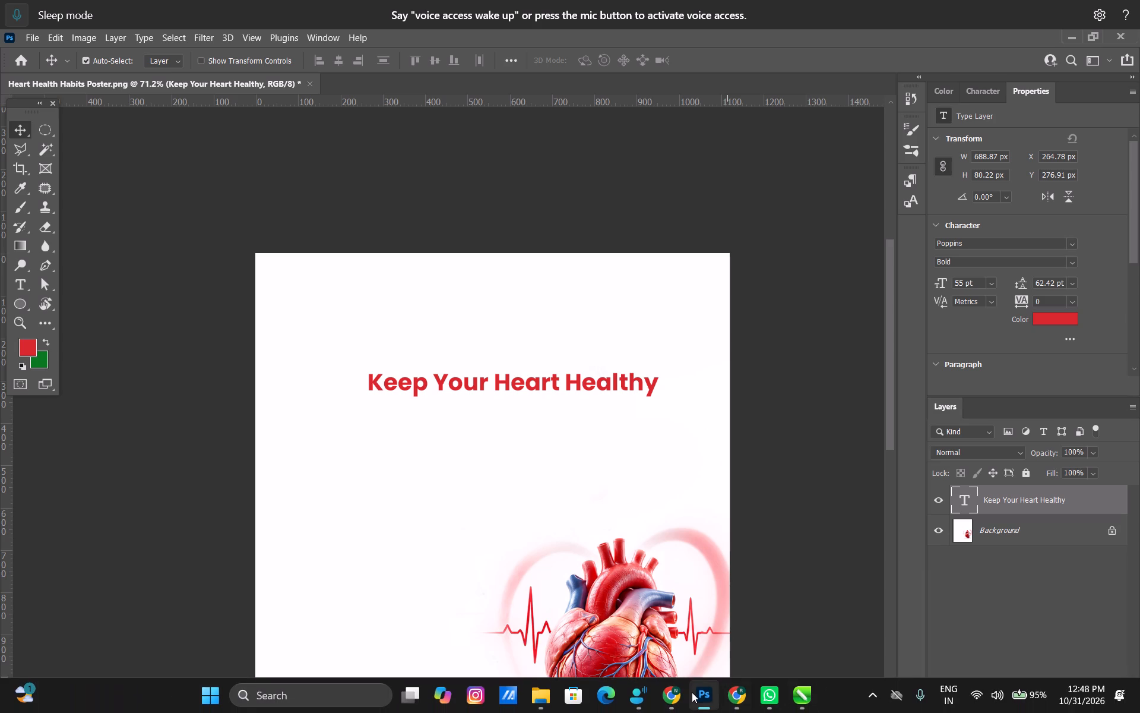
Switch to the job folder in File Explorer and open the lok 5 PSD in Photoshop.
{"action": "left_click", "coordinate": [535, 703]}
{"action": "left_click", "coordinate": [491, 644]}
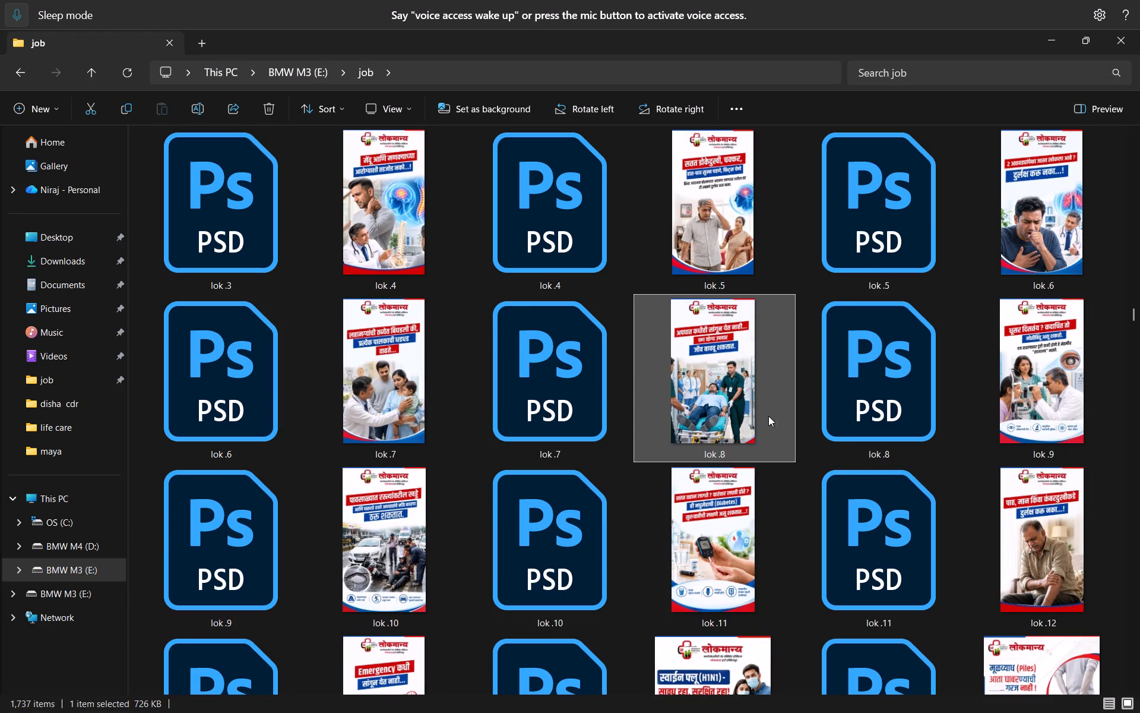
{"action": "scroll", "coordinate": [854, 561], "scroll_direction": "down", "scroll_amount": 2}
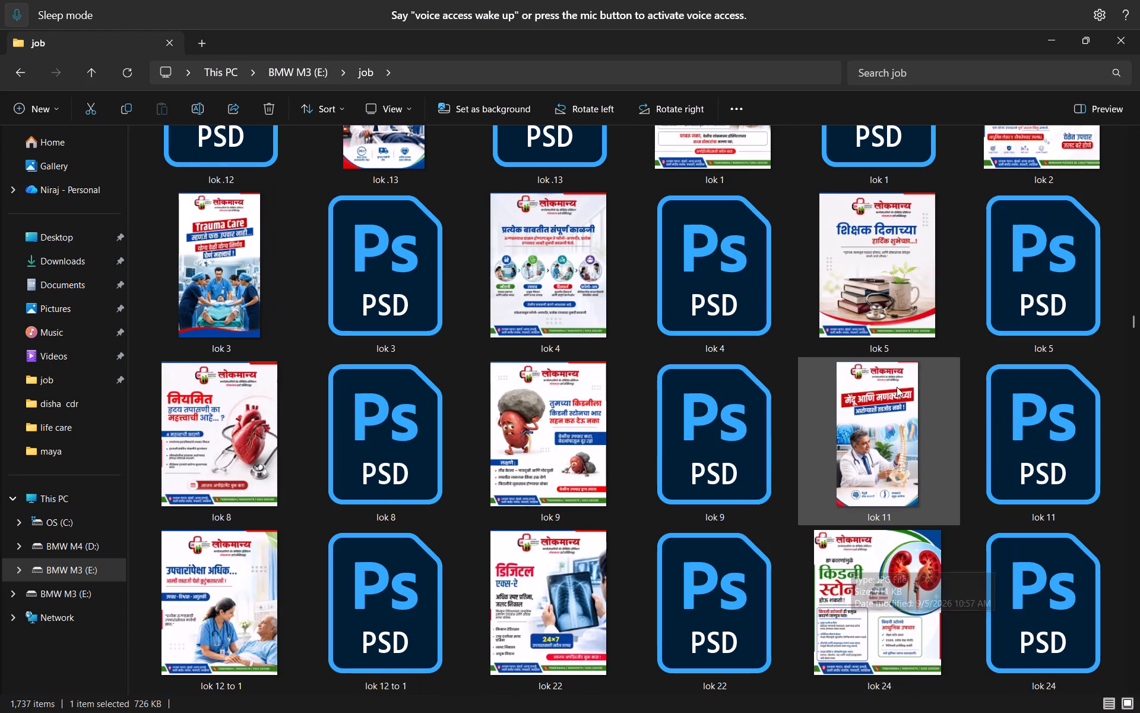
{"action": "double_click", "coordinate": [989, 302]}
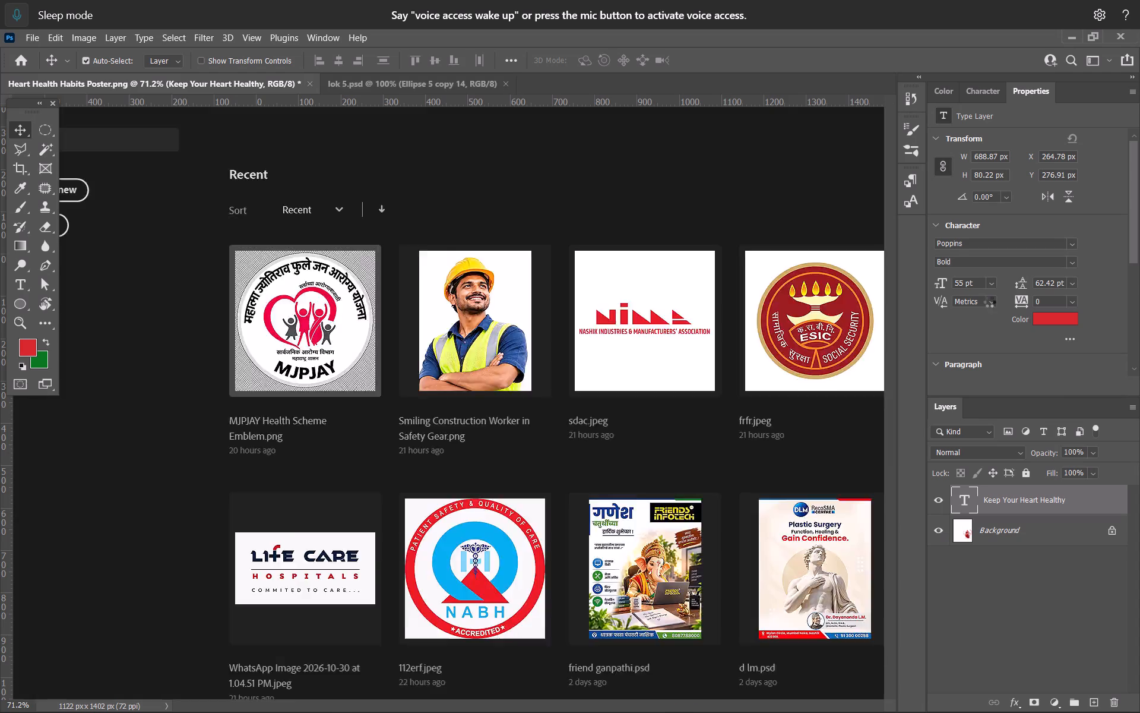
Copy the blue and green address and phone footer strip from lok 5.psd, leaving it in its original place.
{"action": "scroll", "coordinate": [418, 550], "scroll_direction": "up", "scroll_amount": 1, "text": "alt"}
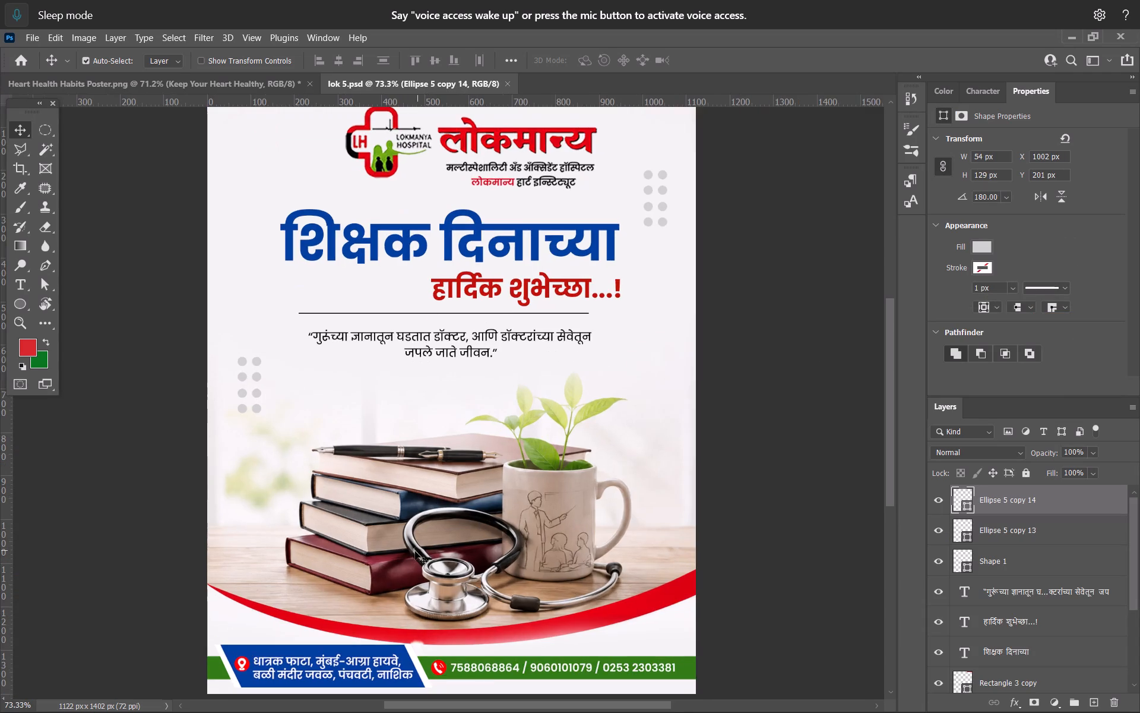
{"action": "key", "text": "space"}
{"action": "key", "text": "space"}
{"action": "key", "text": "space"}
{"action": "key", "text": "space"}
{"action": "key", "text": "space"}
{"action": "key", "text": "space"}
{"action": "left_click_drag", "start_coordinate": [411, 553], "coordinate": [416, 406]}
{"action": "left_click_drag", "start_coordinate": [273, 518], "coordinate": [268, 491]}
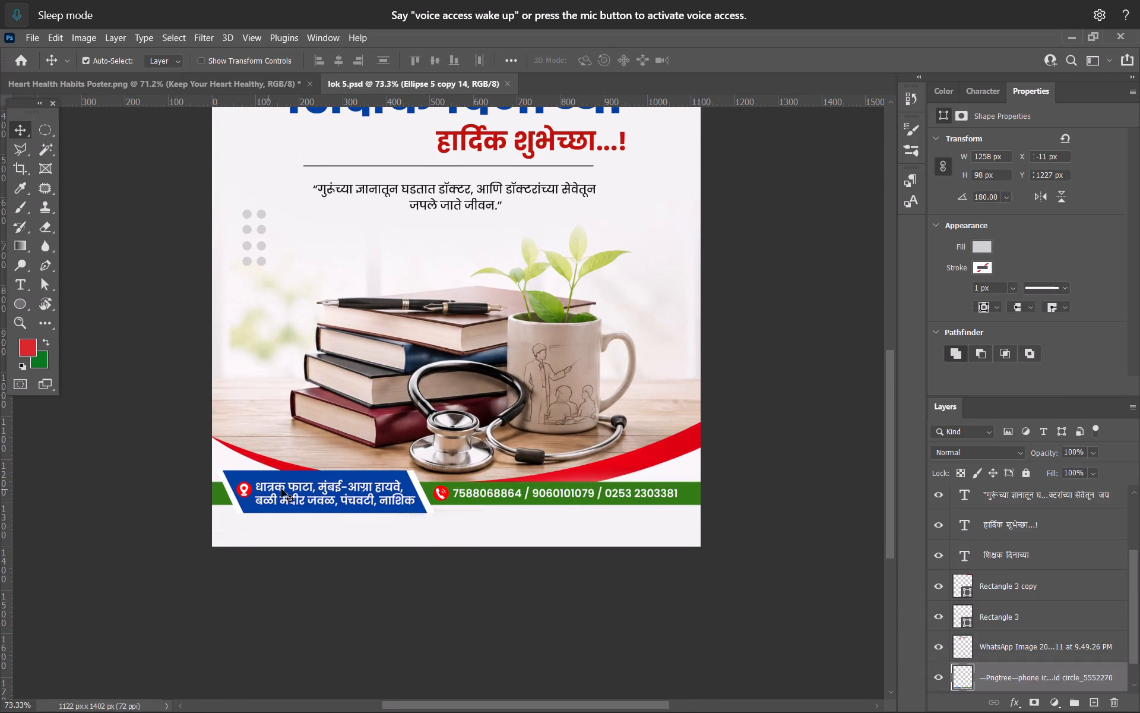
{"action": "key", "text": "ctrl+z"}
{"action": "key", "text": "ctrl+c"}
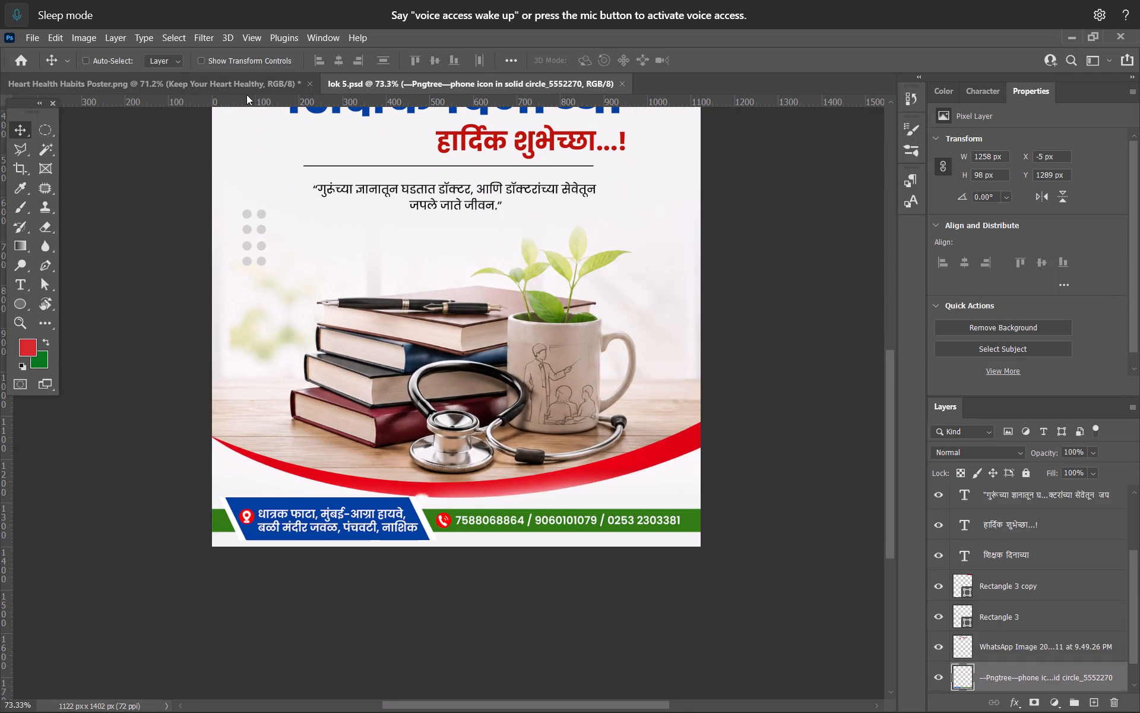
Paste the footer strip into the heart poster and align it near the bottom edge at X 0 px, Y 1296 px.
{"action": "left_click", "coordinate": [239, 80]}
{"action": "scroll", "coordinate": [622, 456], "scroll_direction": "down", "scroll_amount": 2}
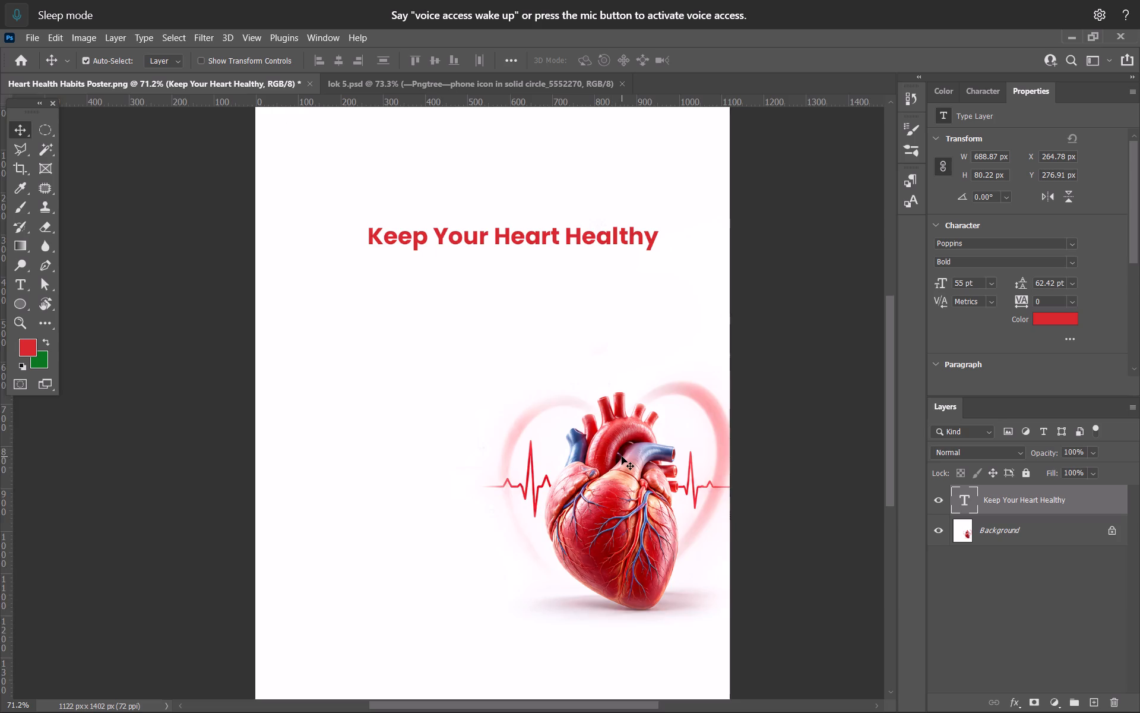
{"action": "scroll", "coordinate": [622, 456], "scroll_direction": "down", "scroll_amount": 4}
{"action": "scroll", "coordinate": [521, 456], "scroll_direction": "up", "scroll_amount": 6, "text": "alt"}
{"action": "key", "text": "space"}
{"action": "key", "text": "space"}
{"action": "key", "text": "space"}
{"action": "key", "text": "space"}
{"action": "key", "text": "space"}
{"action": "key", "text": "space"}
{"action": "left_click_drag", "start_coordinate": [449, 490], "coordinate": [432, 273]}
{"action": "key", "text": "ctrl+v"}
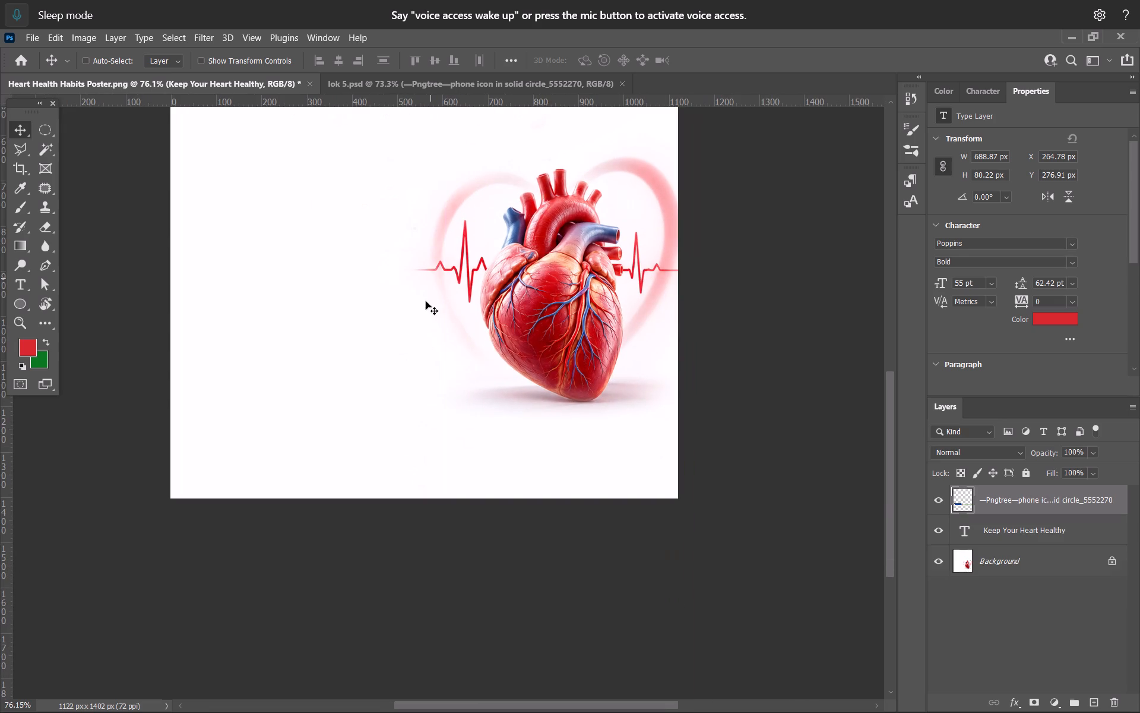
{"action": "left_click_drag", "start_coordinate": [340, 317], "coordinate": [353, 455]}
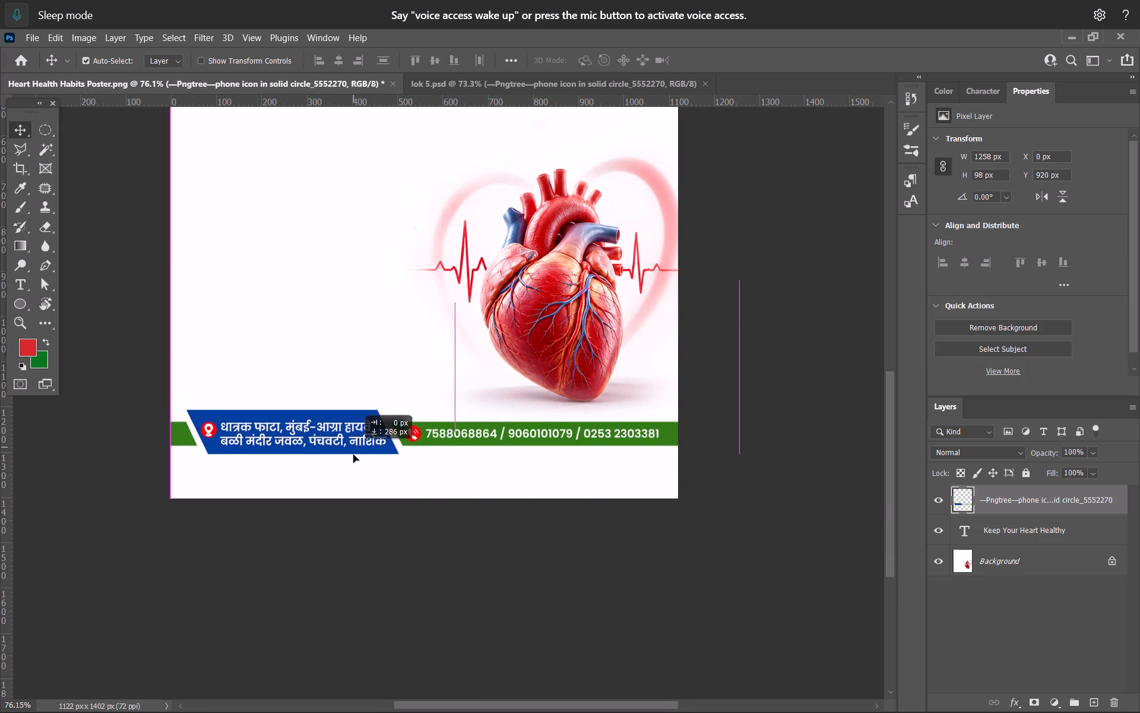
{"action": "left_click_drag", "start_coordinate": [353, 455], "coordinate": [354, 487]}
{"action": "key", "text": "Up"}
{"action": "key", "text": "Up"}
{"action": "key", "text": "Up"}
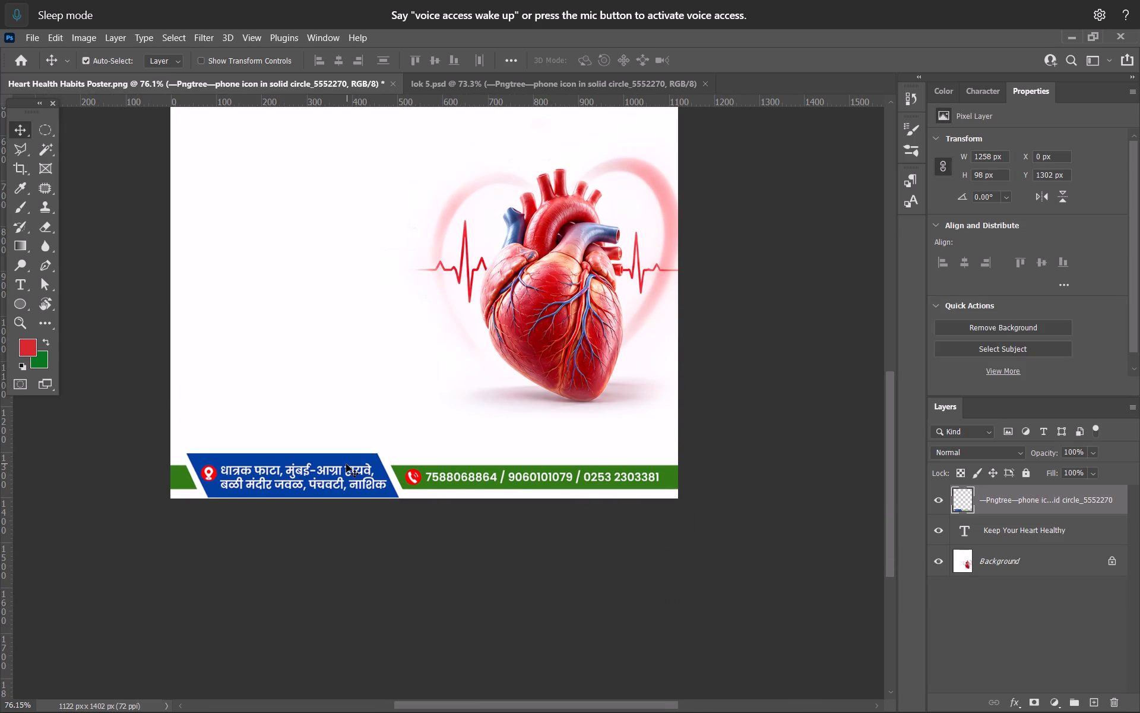
{"action": "key", "text": "Up"}
Copy the Lokmanya logo together with the blue and red top bars from lok 5.psd.
{"action": "left_click", "coordinate": [479, 80]}
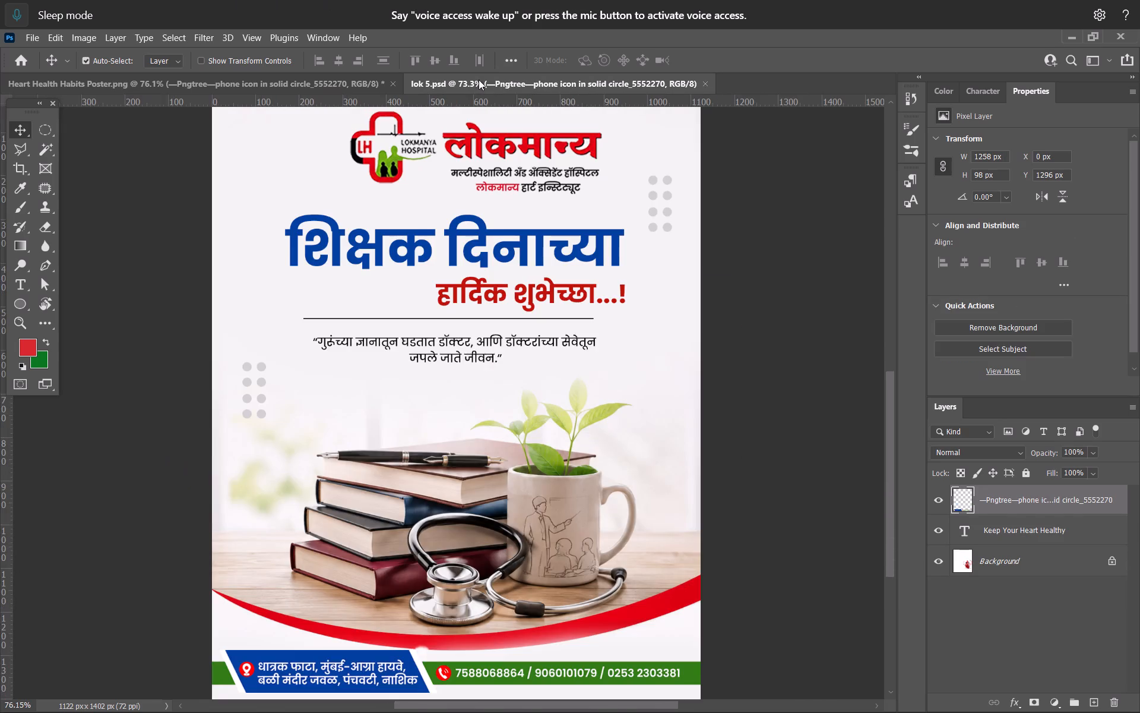
{"action": "scroll", "coordinate": [382, 249], "scroll_direction": "up", "scroll_amount": 3, "text": "alt"}
{"action": "key", "text": "space"}
{"action": "key", "text": "space"}
{"action": "key", "text": "space"}
{"action": "left_click_drag", "start_coordinate": [407, 188], "coordinate": [389, 375]}
{"action": "scroll", "coordinate": [372, 327], "scroll_direction": "up", "scroll_amount": 4, "text": "alt"}
{"action": "left_click_drag", "start_coordinate": [369, 345], "coordinate": [365, 319]}
{"action": "key", "text": "ctrl+z"}
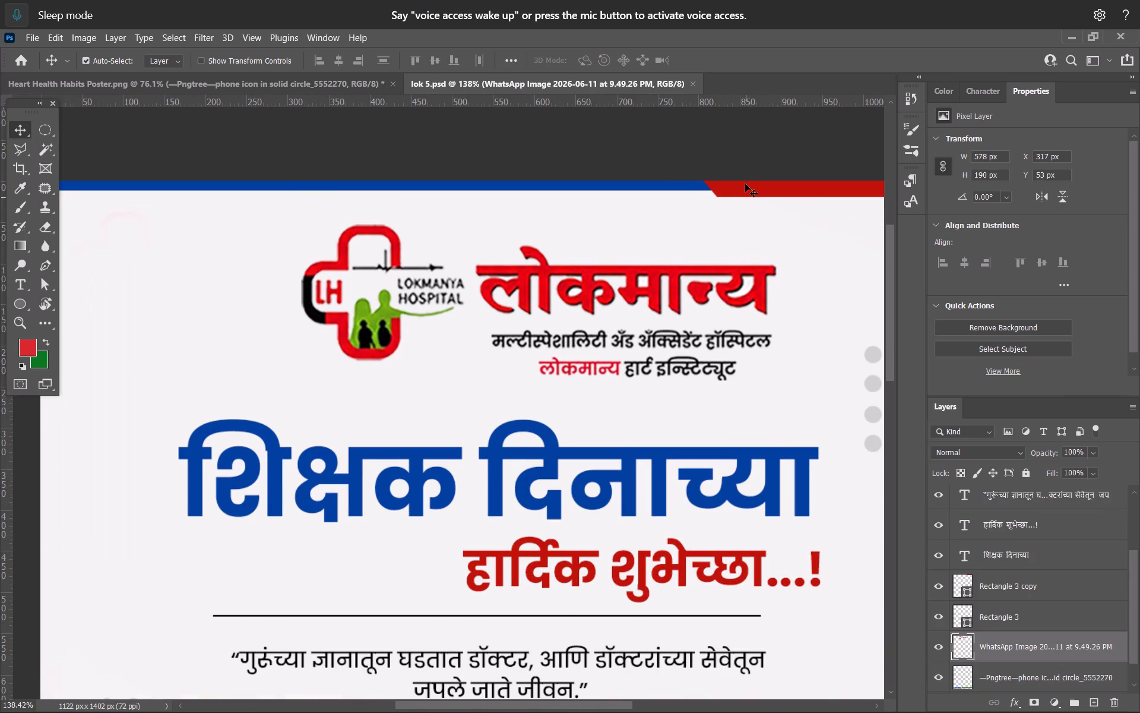
{"action": "left_click", "coordinate": [745, 184], "text": "shift"}
{"action": "left_click", "coordinate": [688, 186], "text": "shift"}
{"action": "key", "text": "ctrl+c"}
{"action": "key", "text": "ctrl+c"}
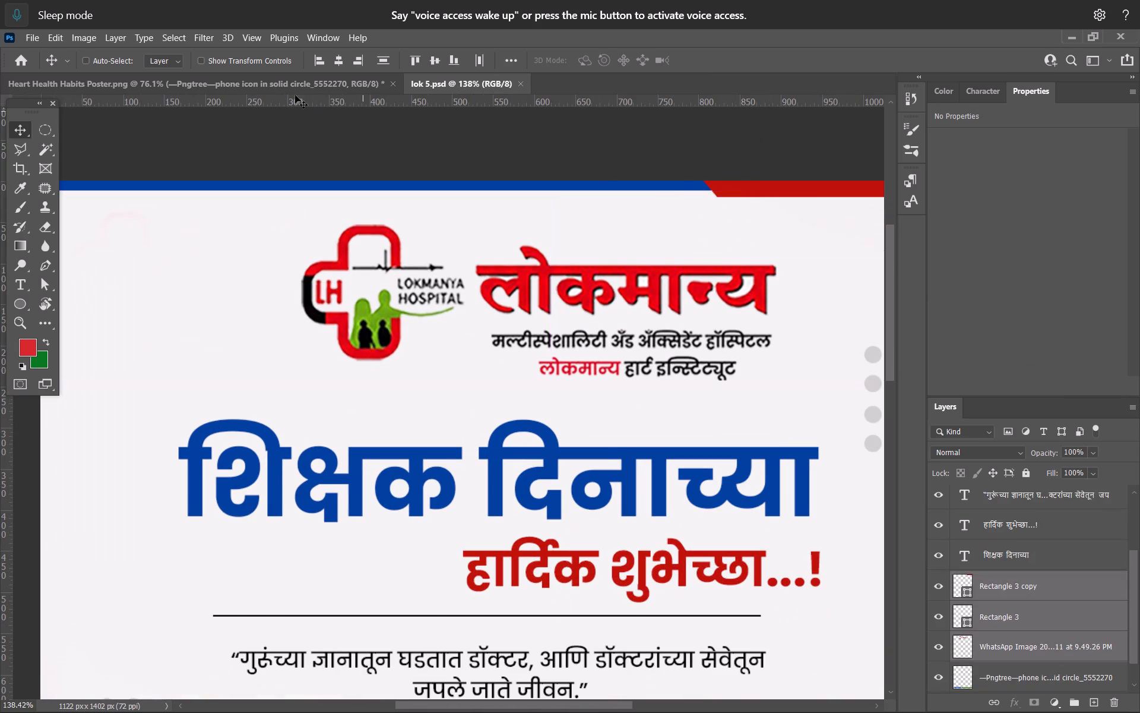
Paste the logo and the two bars into the heart poster and place them at the canvas's top edge.
{"action": "left_click", "coordinate": [283, 83]}
{"action": "key", "text": "ctrl+v"}
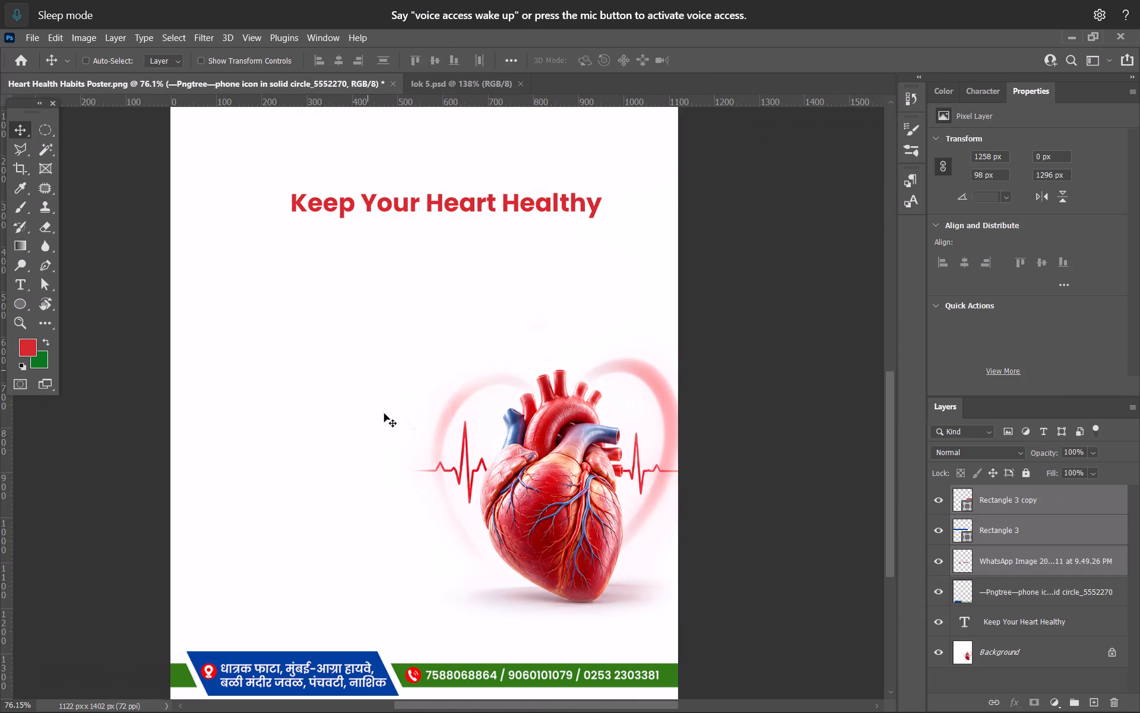
{"action": "scroll", "coordinate": [372, 391], "scroll_direction": "down", "scroll_amount": 4, "text": "alt"}
{"action": "left_click_drag", "start_coordinate": [393, 453], "coordinate": [395, 245]}
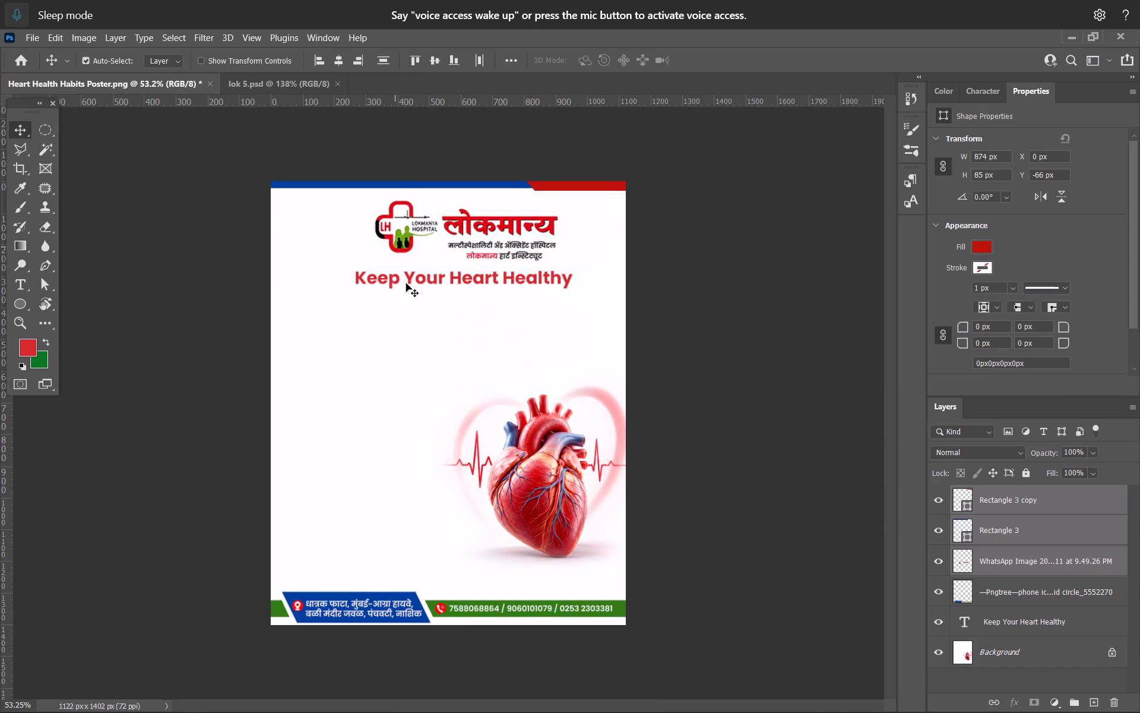
{"action": "key", "text": "Up"}
{"action": "key", "text": "Up"}
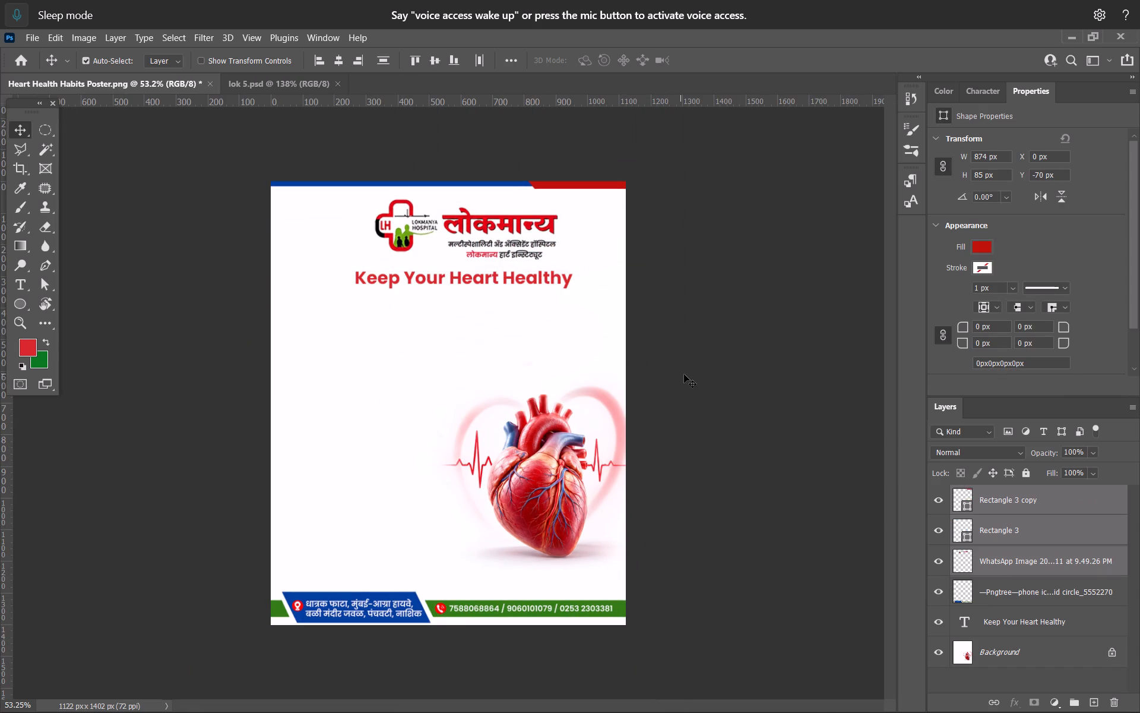
Nudge the Lokmanya logo alone about 20 px to the left, to X 308 px.
{"action": "left_click", "coordinate": [684, 374]}
{"action": "left_click", "coordinate": [394, 242]}
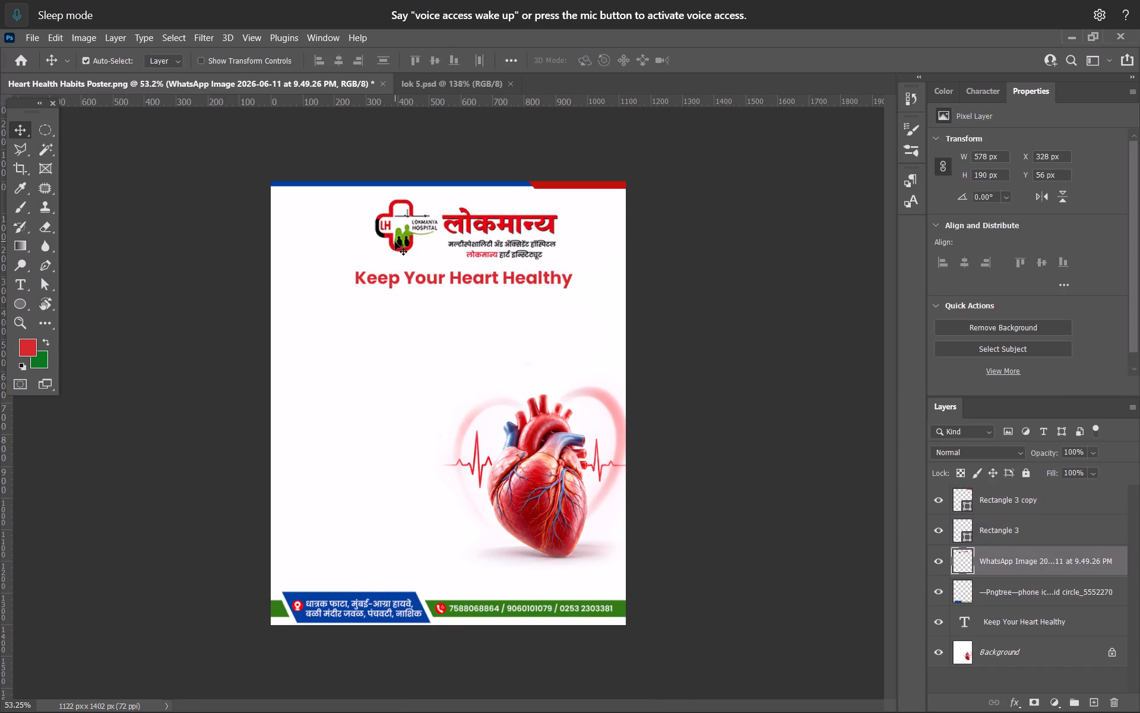
{"action": "key", "text": "Left"}
{"action": "key", "text": "Left"}
{"action": "key", "text": "Left"}
{"action": "key", "text": "Left"}
{"action": "key", "text": "Left"}
{"action": "key", "text": "Left"}
{"action": "key", "text": "Left"}
{"action": "key", "text": "Left"}
{"action": "key", "text": "Left"}
{"action": "key", "text": "Left"}
{"action": "key", "text": "Left"}
{"action": "key", "text": "Left"}
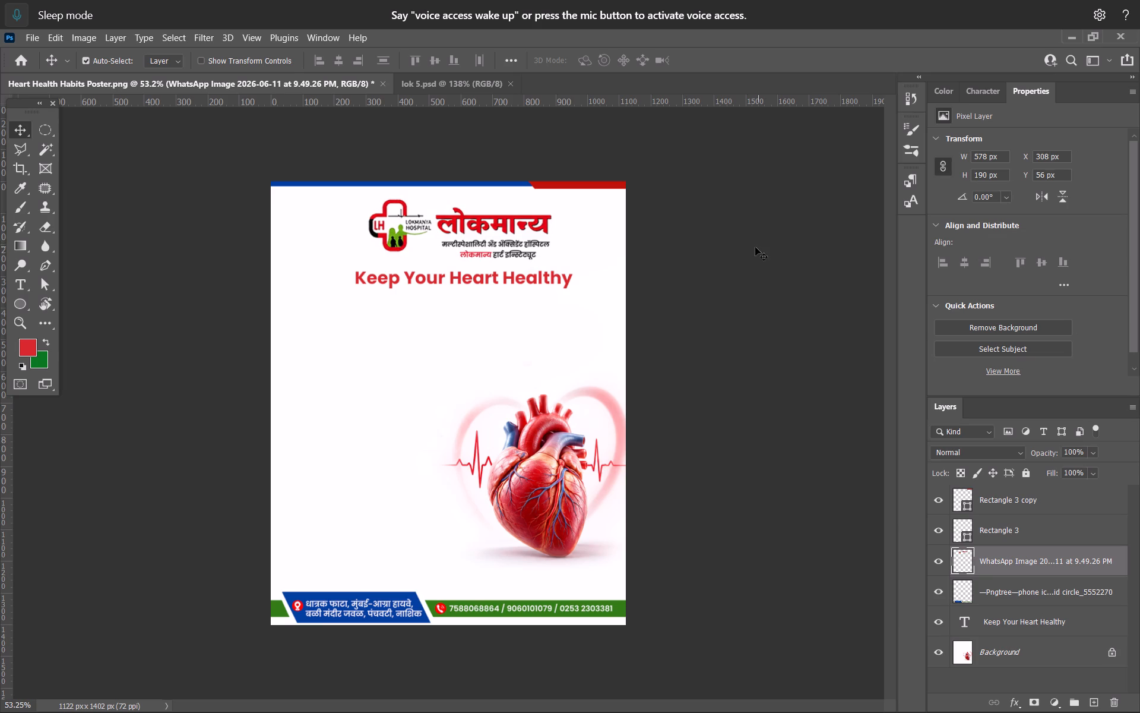
{"action": "left_click", "coordinate": [755, 247]}
Move the headline just below the logo and scale it up proportionally to about 914 px wide.
{"action": "scroll", "coordinate": [508, 274], "scroll_direction": "up", "scroll_amount": 3, "text": "alt"}
{"action": "left_click_drag", "start_coordinate": [488, 238], "coordinate": [480, 245]}
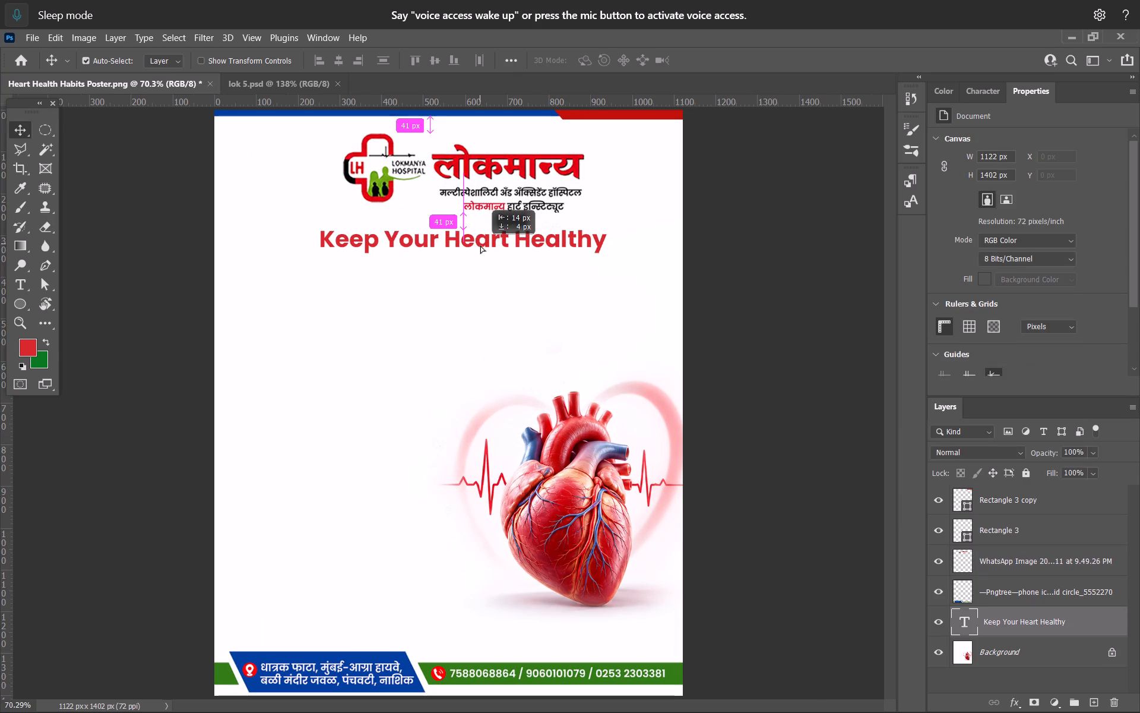
{"action": "left_click_drag", "start_coordinate": [480, 245], "coordinate": [480, 248]}
{"action": "key", "text": "ctrl+t"}
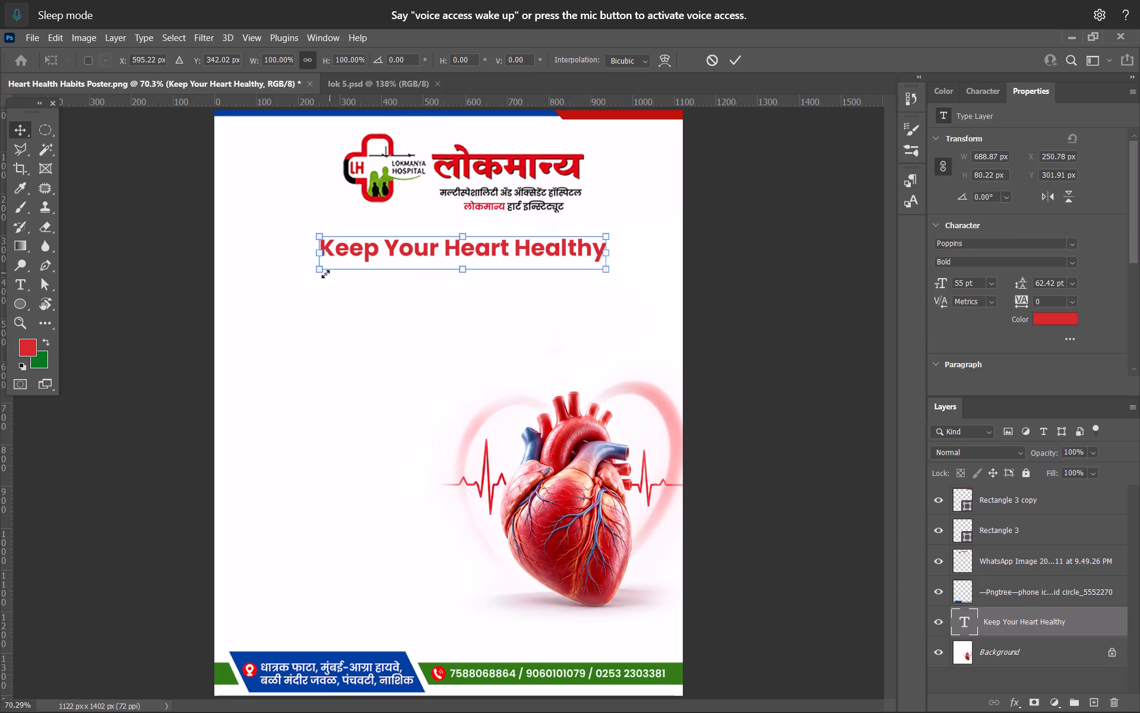
{"action": "left_click_drag", "start_coordinate": [319, 275], "coordinate": [264, 308]}
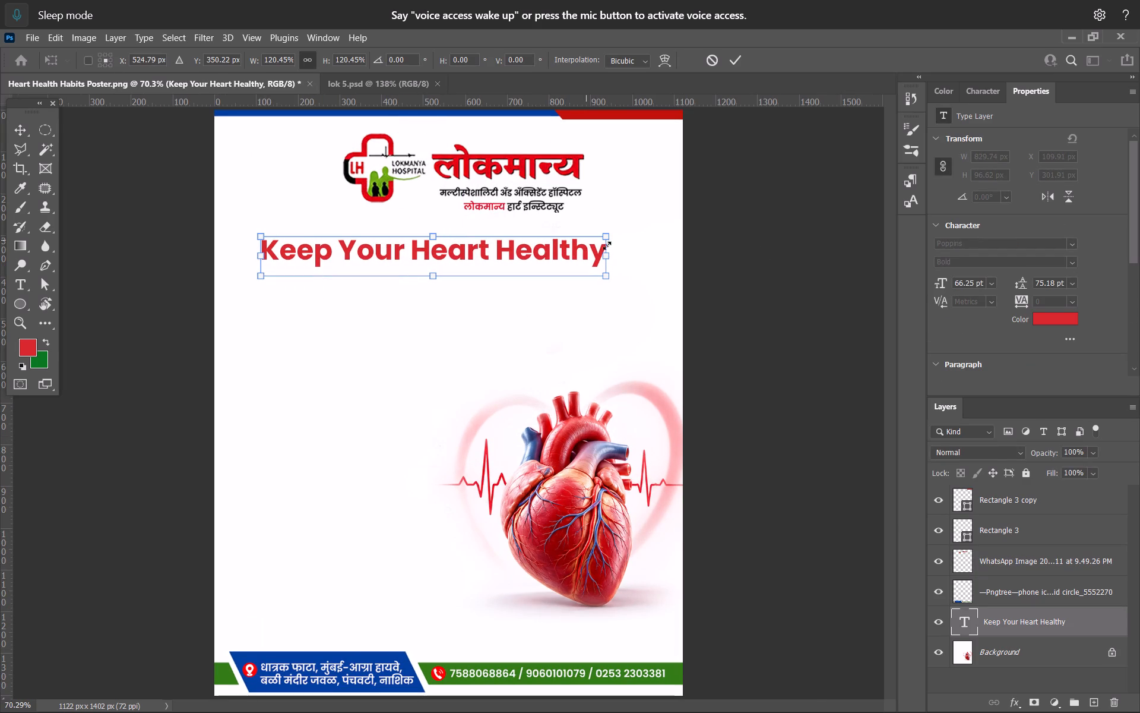
{"action": "left_click_drag", "start_coordinate": [604, 277], "coordinate": [639, 313]}
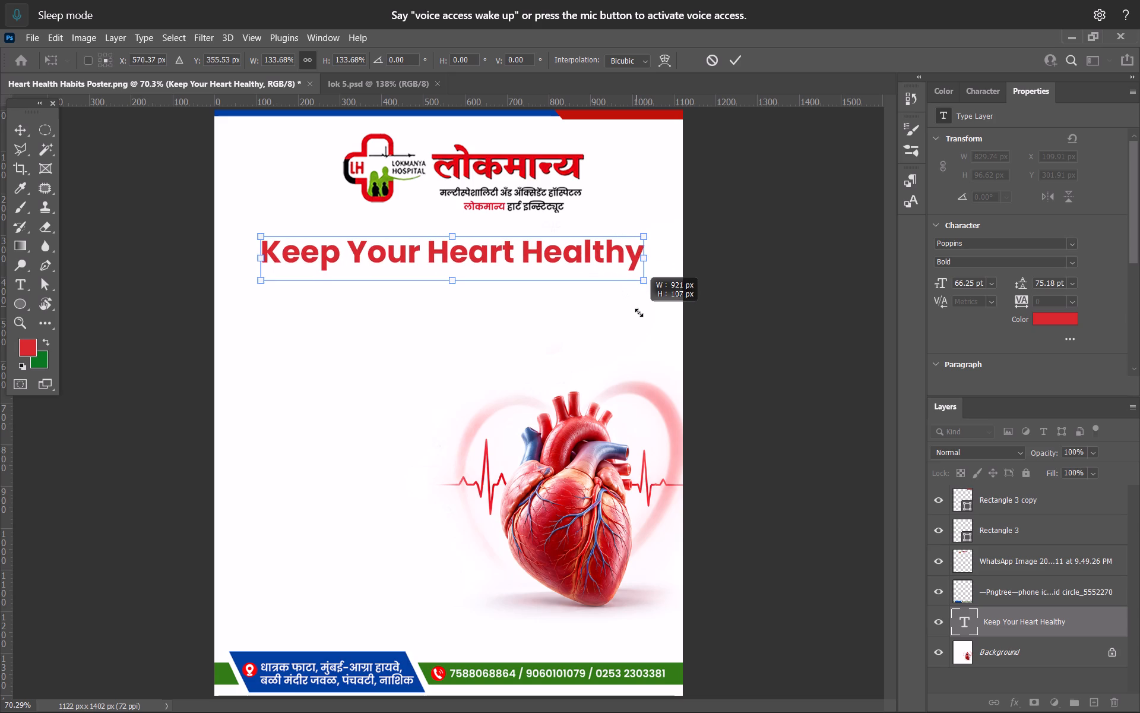
{"action": "left_click_drag", "start_coordinate": [639, 313], "coordinate": [636, 313]}
{"action": "left_click", "coordinate": [734, 63]}
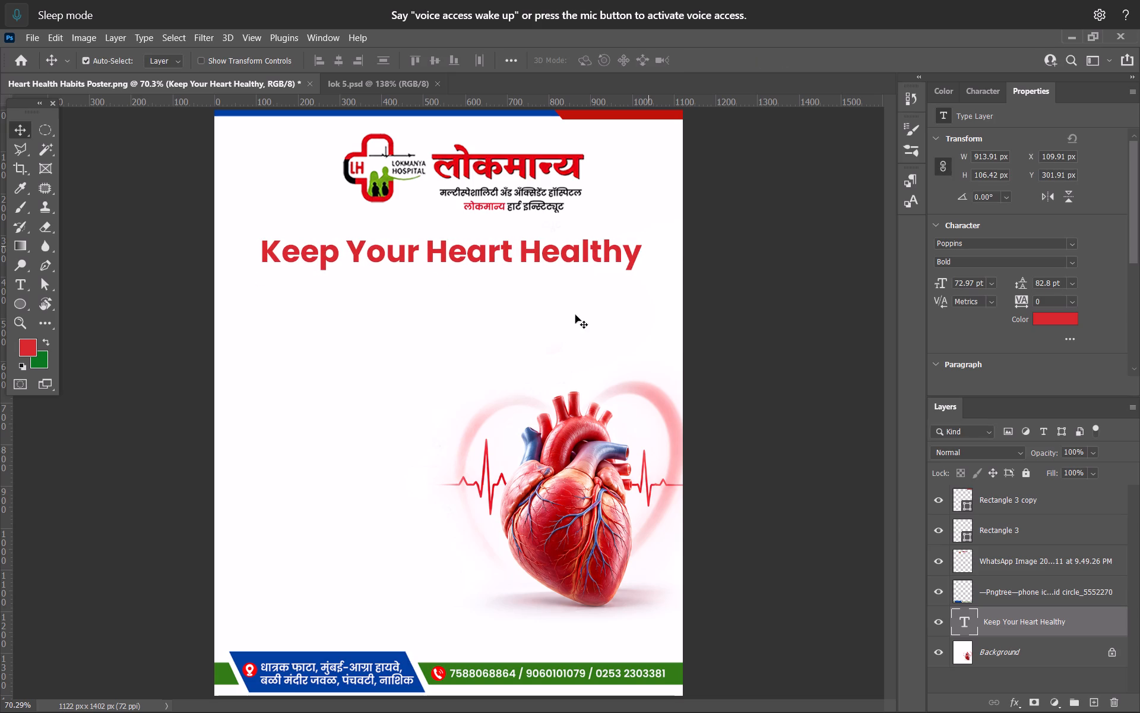
Recolour the headline with the blue sampled from the footer's address block.
{"action": "scroll", "coordinate": [498, 340], "scroll_direction": "down", "scroll_amount": 1}
{"action": "scroll", "coordinate": [470, 370], "scroll_direction": "down", "scroll_amount": 4, "text": "alt"}
{"action": "key", "text": "i"}
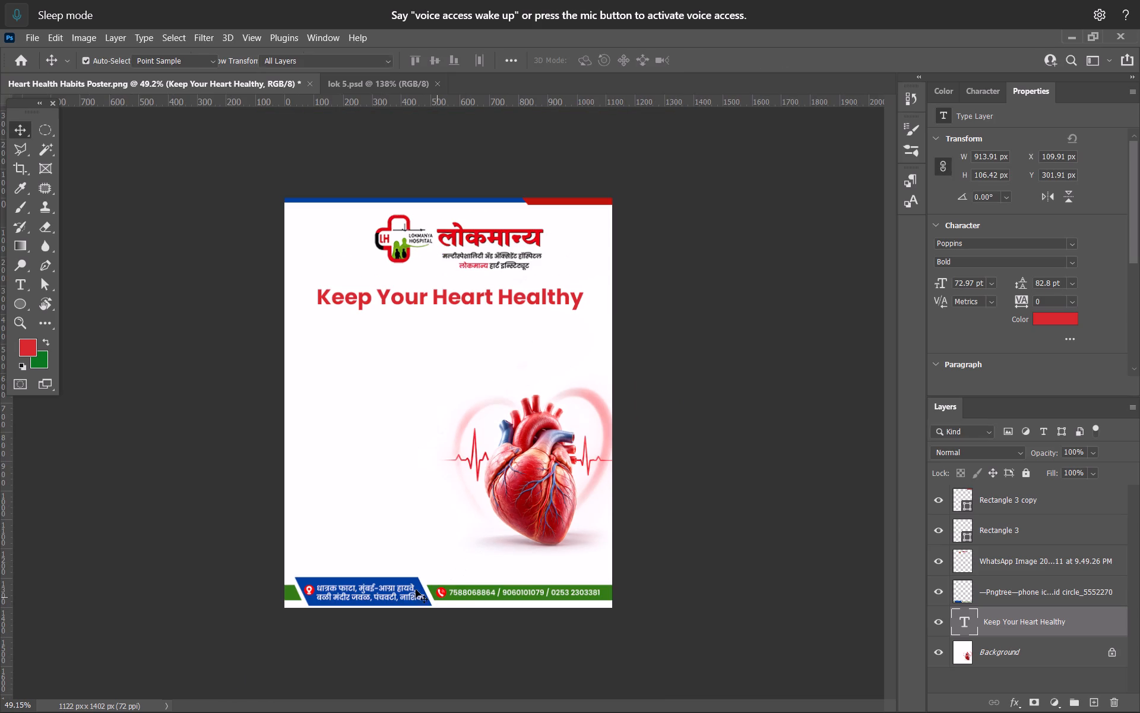
{"action": "left_click", "coordinate": [417, 585]}
{"action": "key", "text": "alt+BackSpace"}
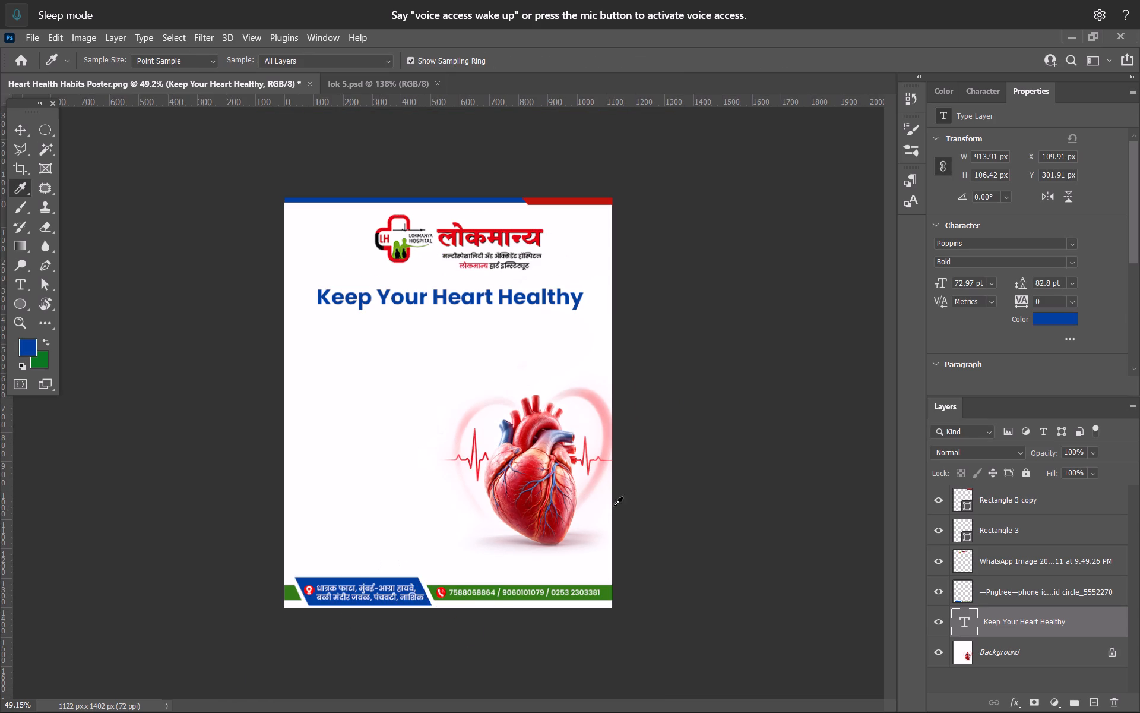
{"action": "left_click", "coordinate": [25, 133]}
Split "Heart Healthy" out of the headline into its own text layer below "Keep Your", using a duplicate of that line.
{"action": "scroll", "coordinate": [436, 383], "scroll_direction": "up", "scroll_amount": 6, "text": "alt"}
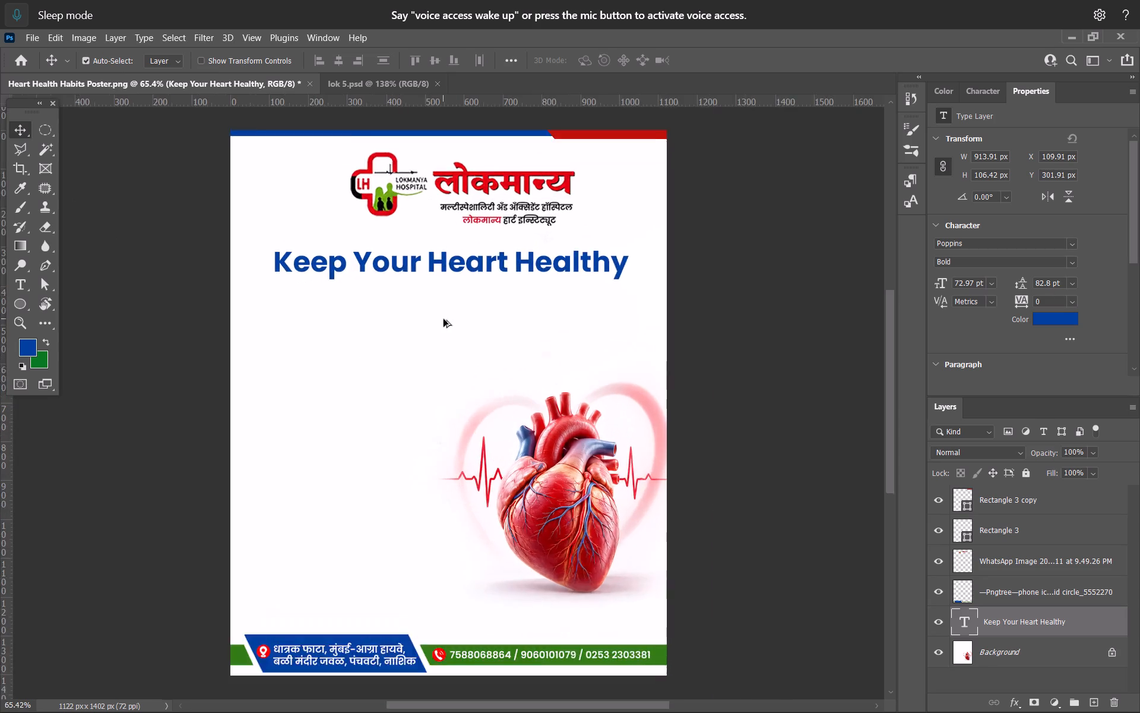
{"action": "double_click", "coordinate": [441, 241]}
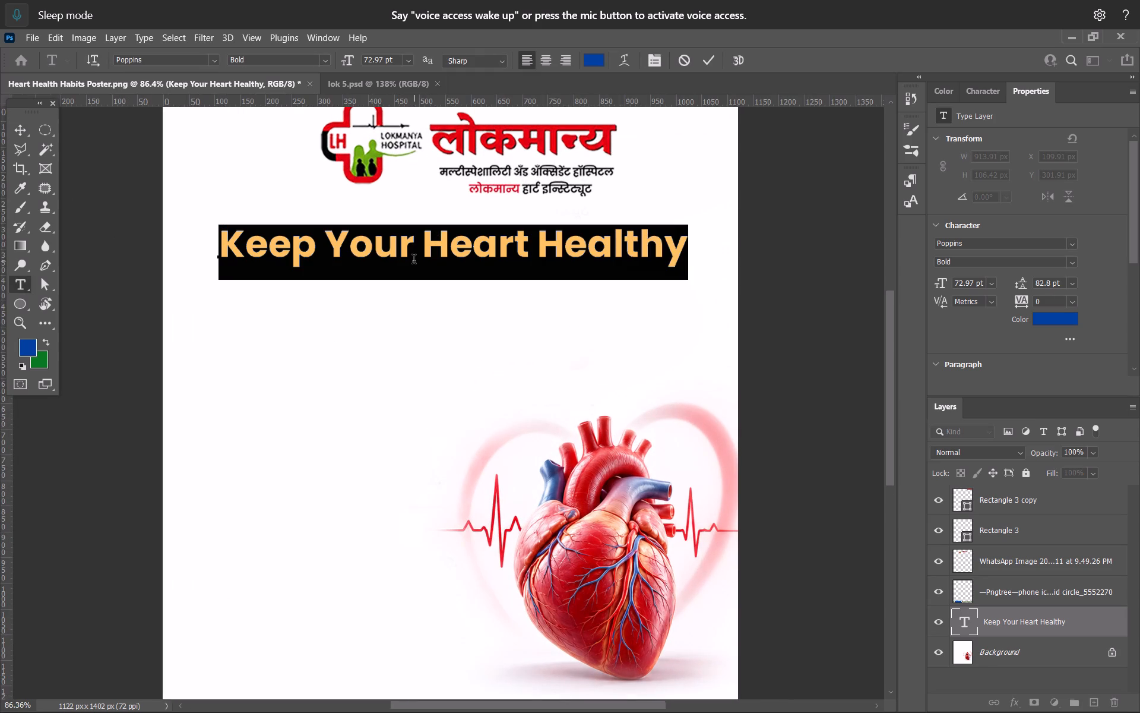
{"action": "left_click_drag", "start_coordinate": [422, 263], "coordinate": [794, 264]}
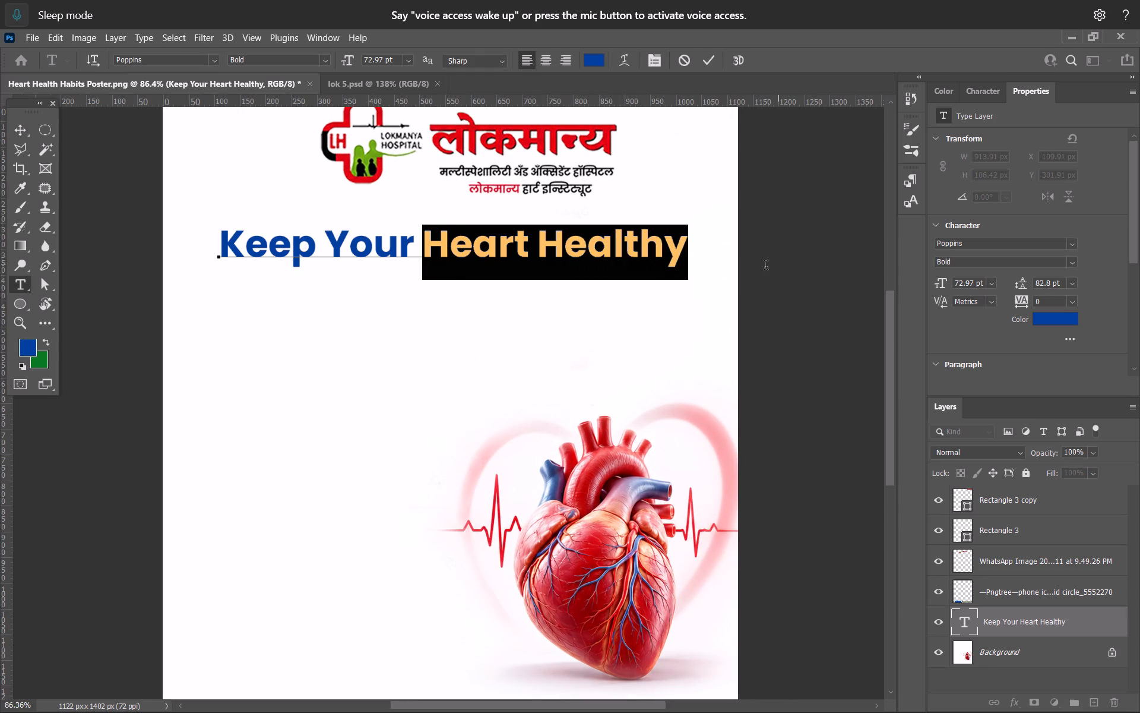
{"action": "key", "text": "ctrl+x"}
{"action": "left_click", "coordinate": [18, 135]}
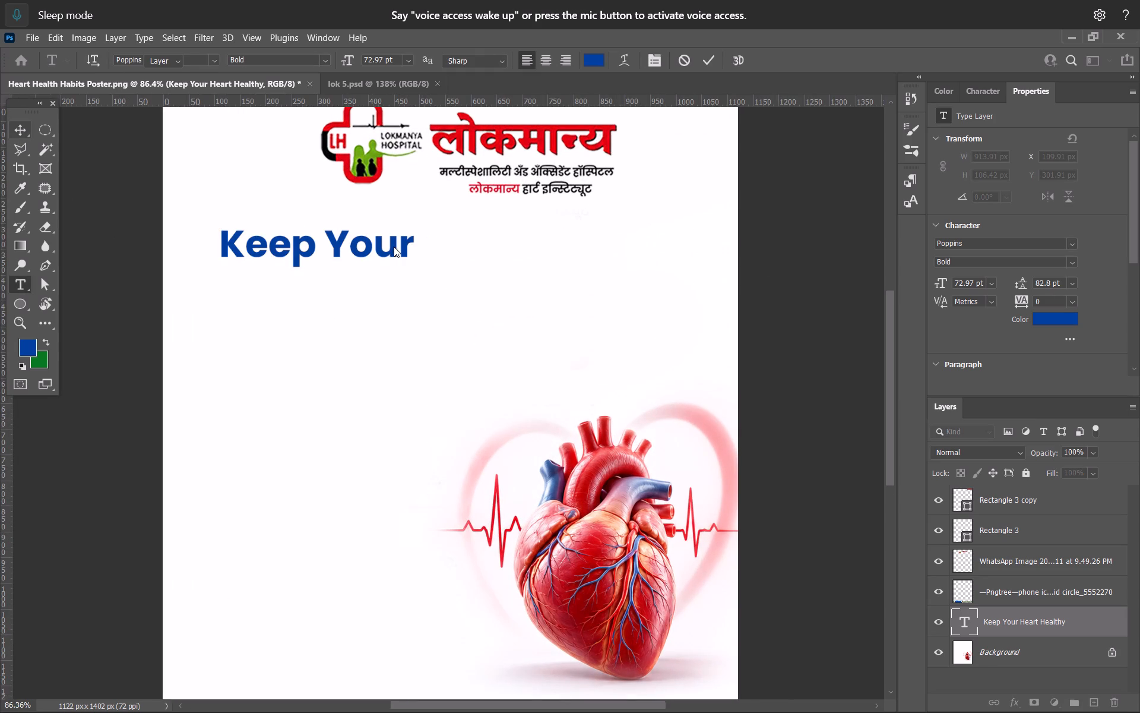
{"action": "left_click_drag", "start_coordinate": [393, 248], "coordinate": [480, 290], "text": "alt"}
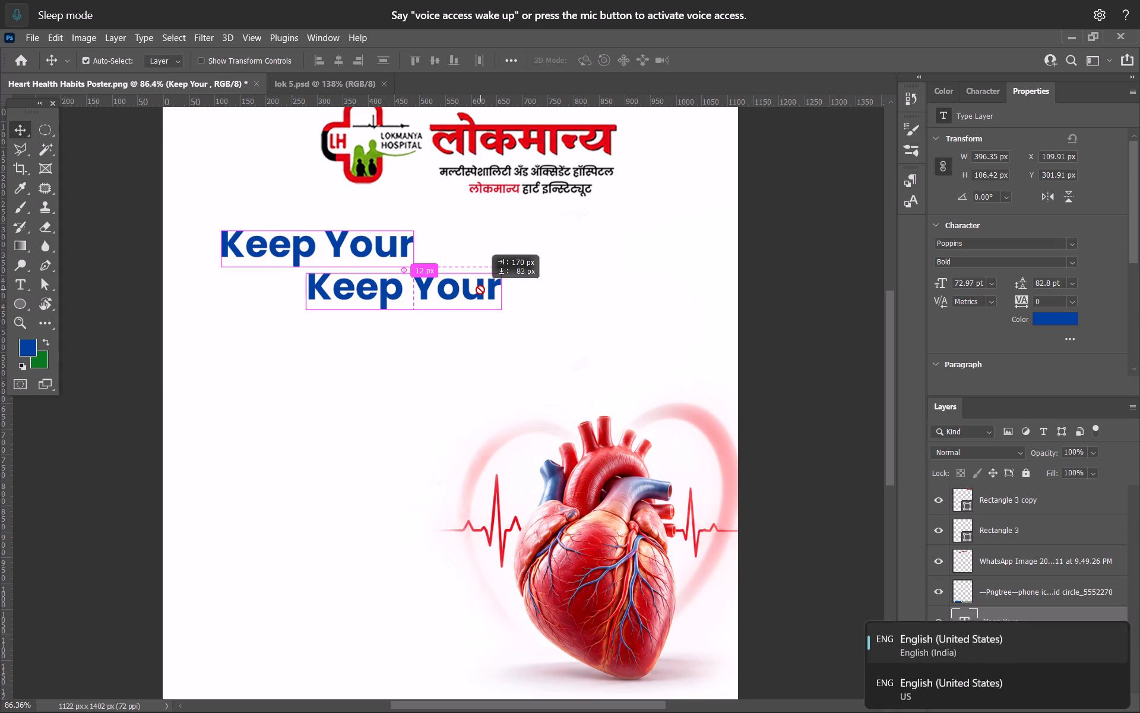
{"action": "double_click", "coordinate": [480, 290]}
{"action": "key", "text": "ctrl+a"}
{"action": "key", "text": "ctrl+v"}
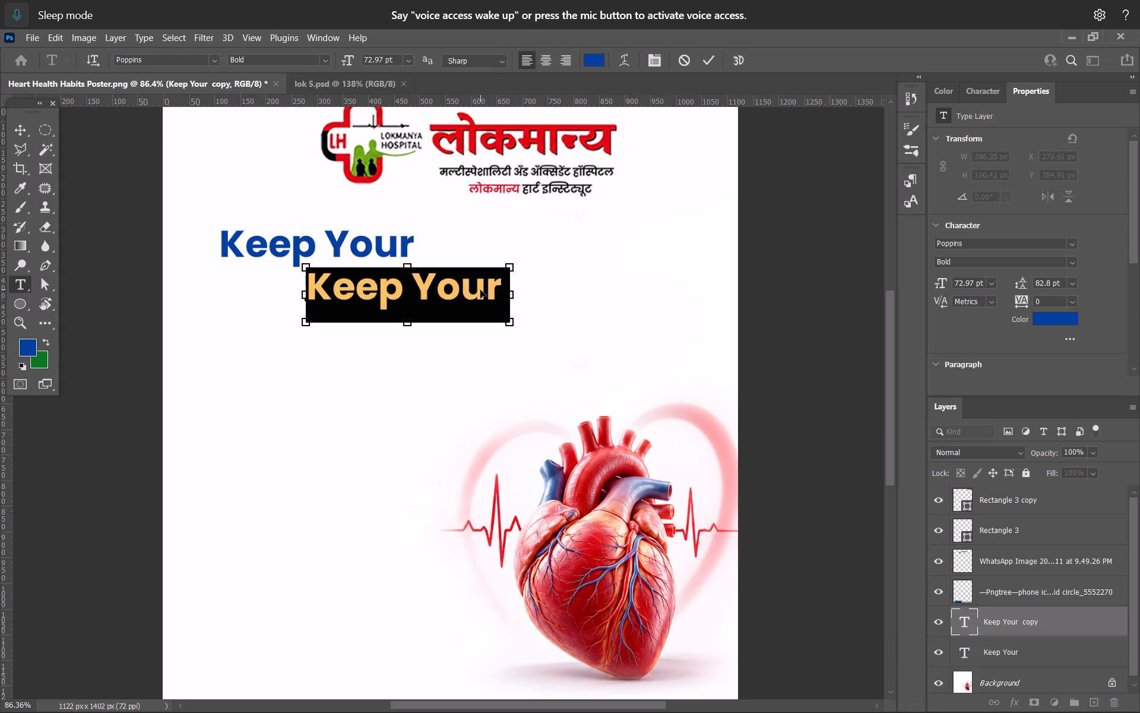
{"action": "left_click", "coordinate": [10, 133]}
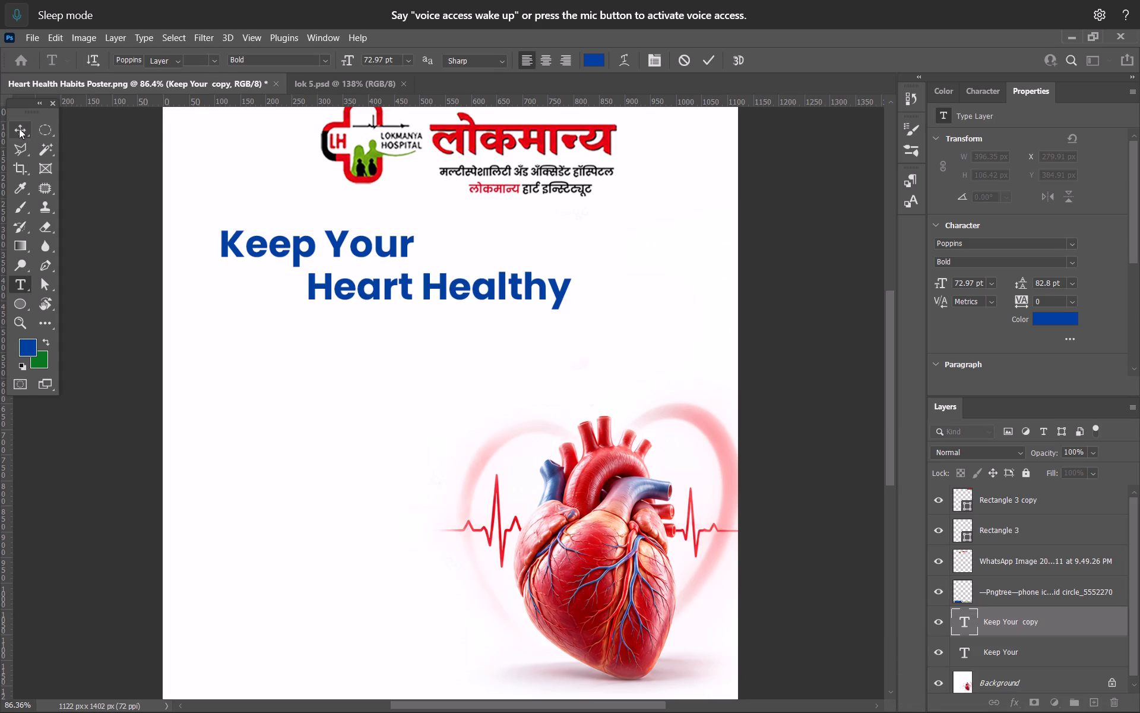
Scale "Heart Healthy" up proportionally to about 691 px wide, lining its left edge up with "Keep Your".
{"action": "scroll", "coordinate": [445, 387], "scroll_direction": "down", "scroll_amount": 3, "text": "alt"}
{"action": "scroll", "coordinate": [474, 326], "scroll_direction": "up", "scroll_amount": 3, "text": "alt"}
{"action": "key", "text": "ctrl+t"}
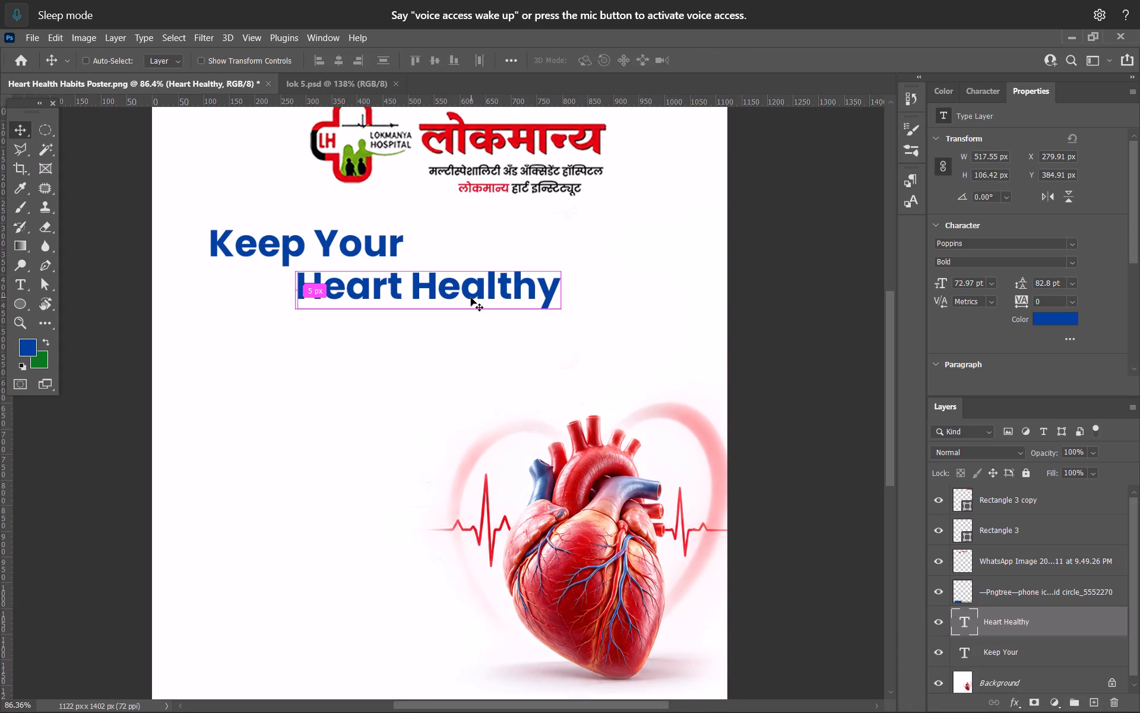
{"action": "left_click_drag", "start_coordinate": [297, 321], "coordinate": [232, 376]}
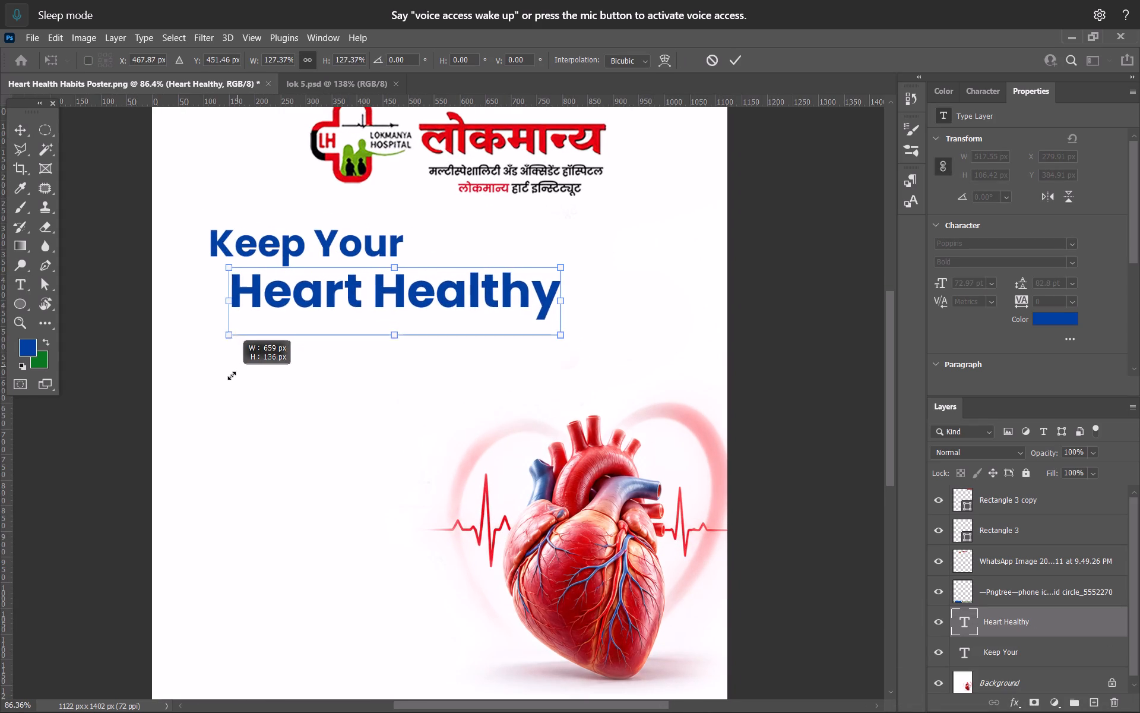
{"action": "left_click_drag", "start_coordinate": [232, 376], "coordinate": [220, 396]}
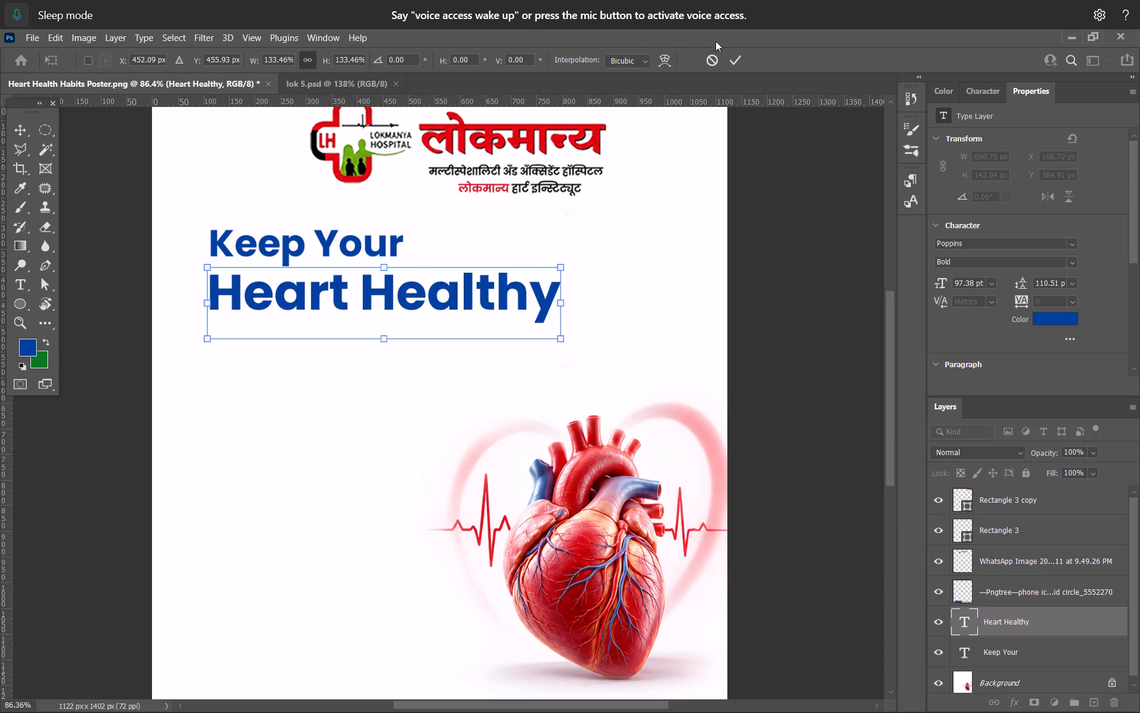
{"action": "left_click", "coordinate": [738, 59]}
Move both headline lines together about 35 px left and 44 px down.
{"action": "scroll", "coordinate": [481, 321], "scroll_direction": "down", "scroll_amount": 8, "text": "alt"}
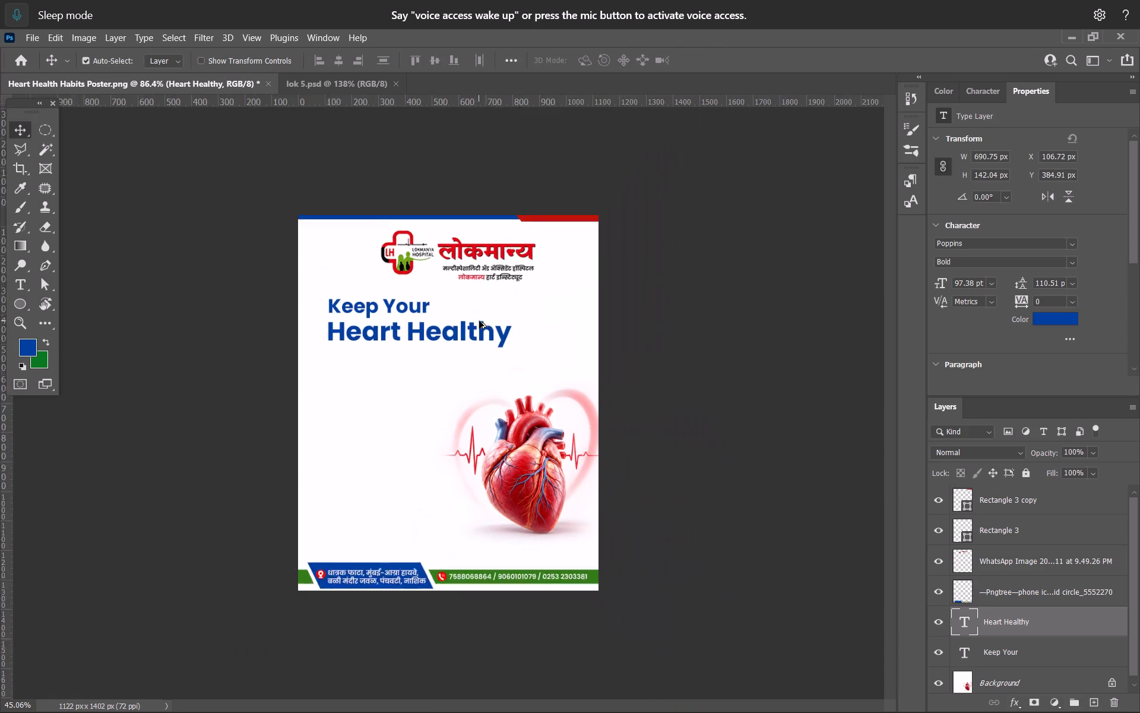
{"action": "scroll", "coordinate": [439, 320], "scroll_direction": "up", "scroll_amount": 1, "text": "alt"}
{"action": "scroll", "coordinate": [439, 320], "scroll_direction": "down", "scroll_amount": 1, "text": "alt"}
{"action": "scroll", "coordinate": [439, 320], "scroll_direction": "up", "scroll_amount": 5, "text": "alt"}
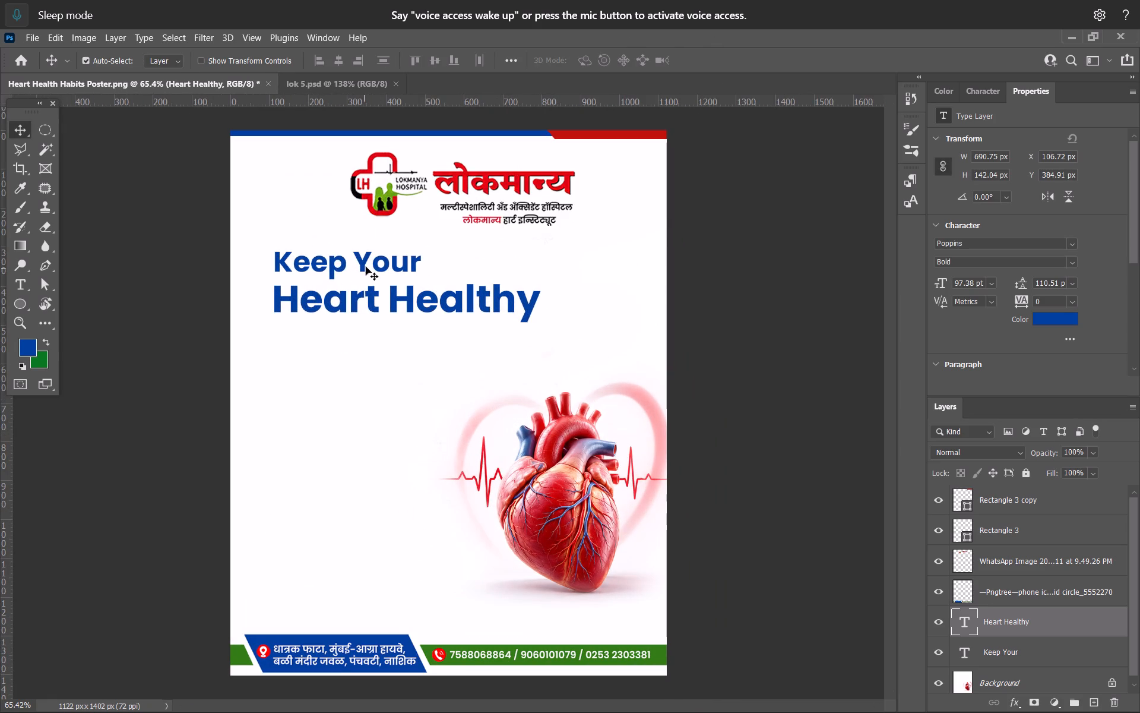
{"action": "left_click", "coordinate": [363, 265]}
{"action": "left_click", "coordinate": [374, 307], "text": "shift"}
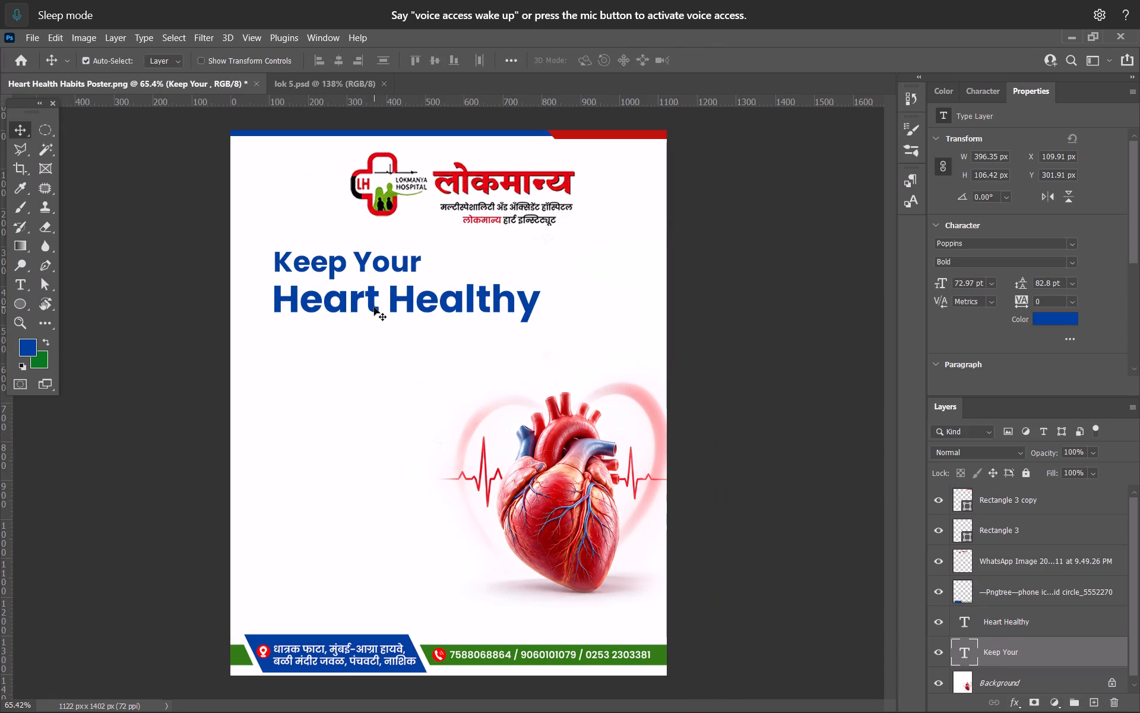
{"action": "left_click_drag", "start_coordinate": [373, 297], "coordinate": [359, 314]}
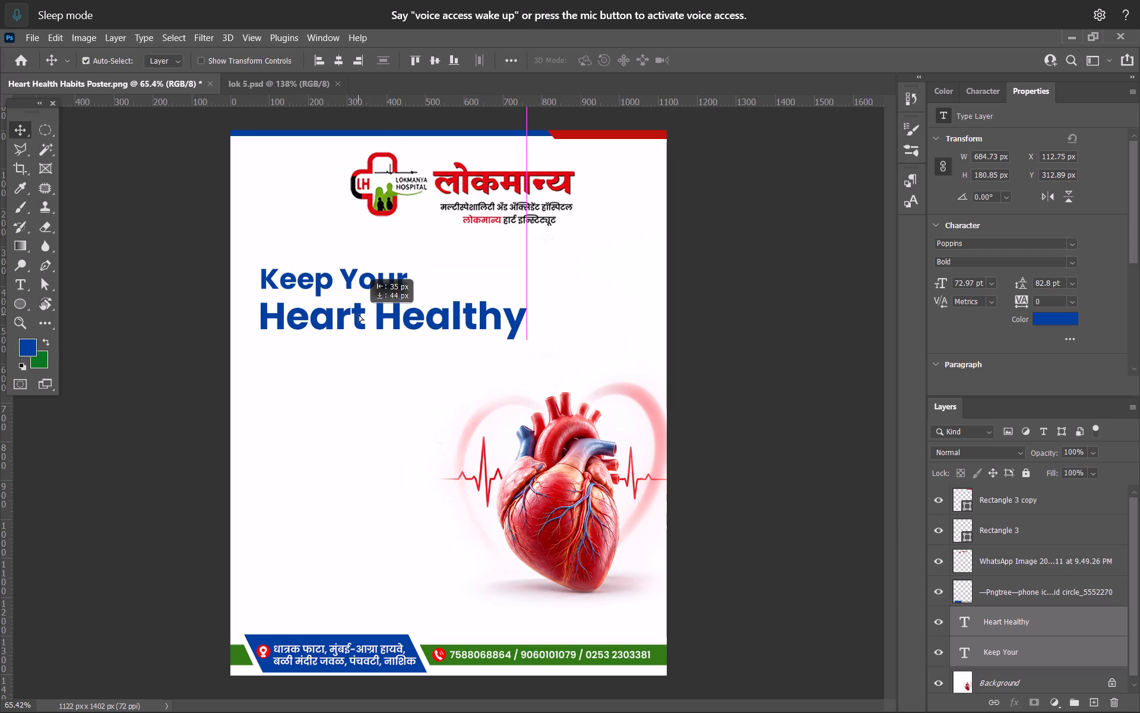
{"action": "scroll", "coordinate": [359, 314], "scroll_direction": "down", "scroll_amount": 7, "text": "alt"}
{"action": "left_click", "coordinate": [609, 316]}
Scale "Keep Your" up proportionally to about 463 px wide, keeping its left edge aligned with "Heart Healthy".
{"action": "scroll", "coordinate": [453, 343], "scroll_direction": "up", "scroll_amount": 4, "text": "alt"}
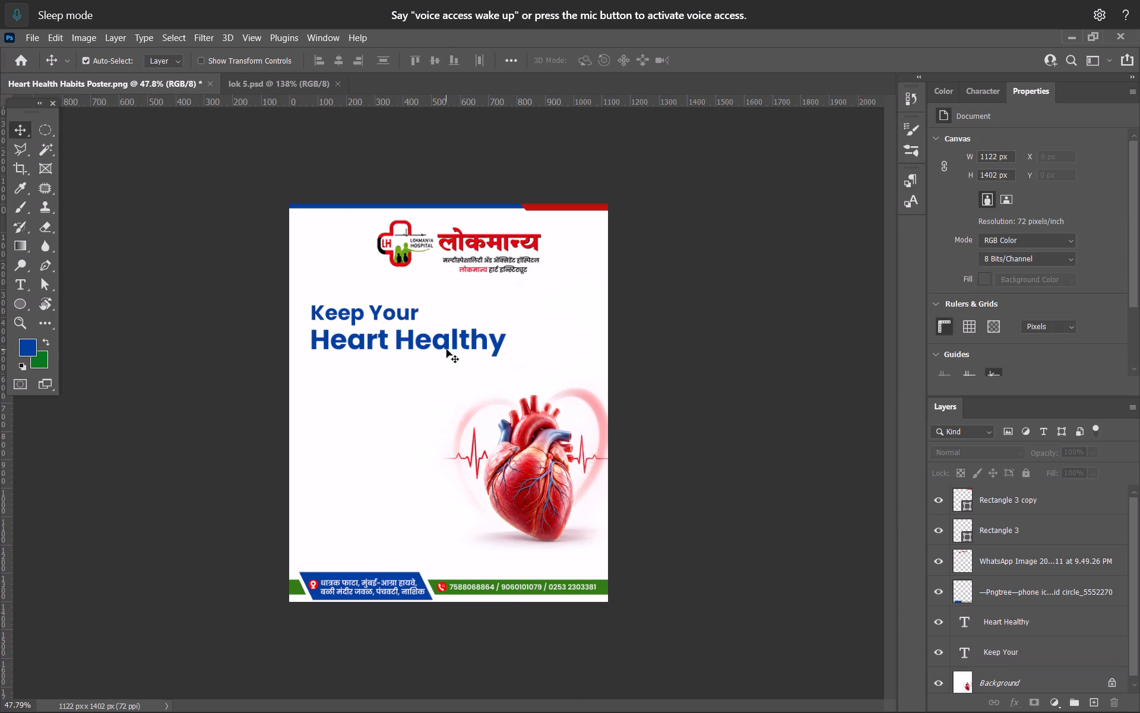
{"action": "scroll", "coordinate": [384, 317], "scroll_direction": "down", "scroll_amount": 3, "text": "alt"}
{"action": "scroll", "coordinate": [384, 317], "scroll_direction": "up", "scroll_amount": 13, "text": "alt"}
{"action": "left_click", "coordinate": [391, 272]}
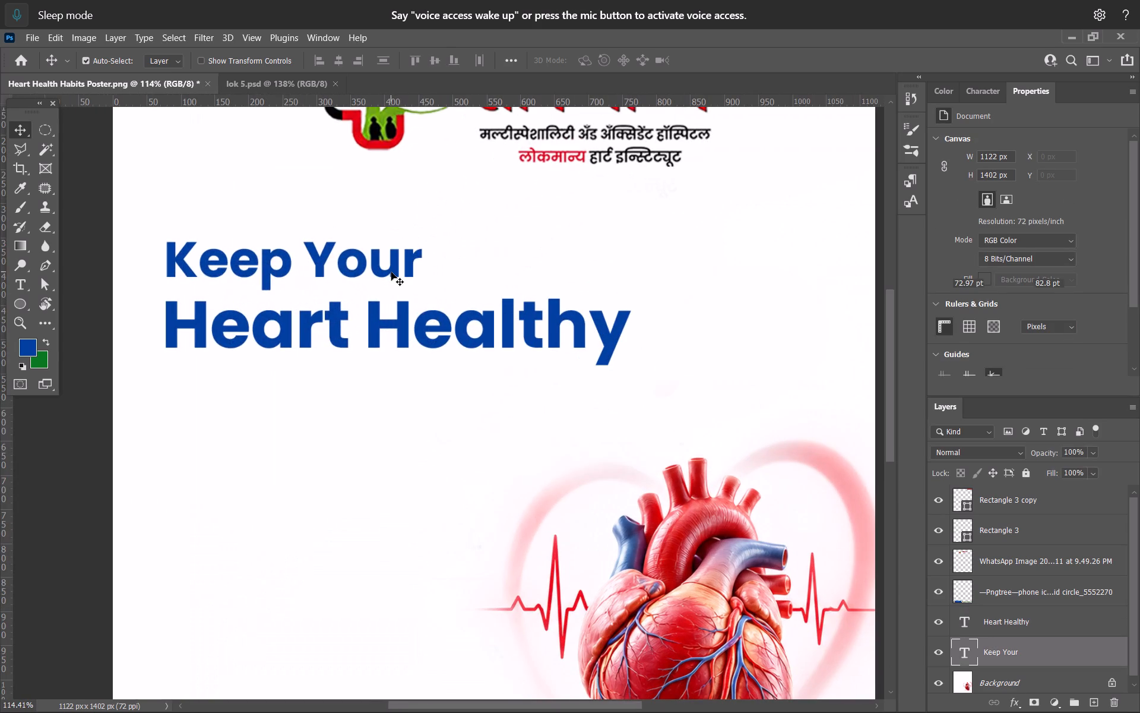
{"action": "key", "text": "ctrl+t"}
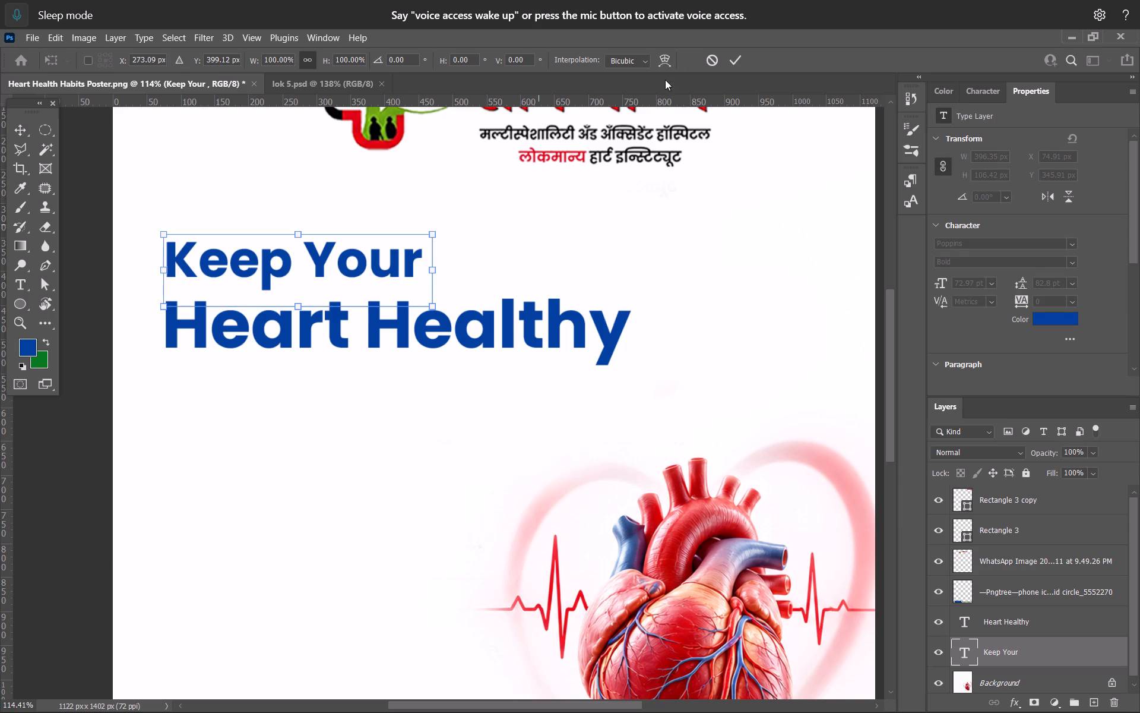
{"action": "left_click", "coordinate": [739, 58]}
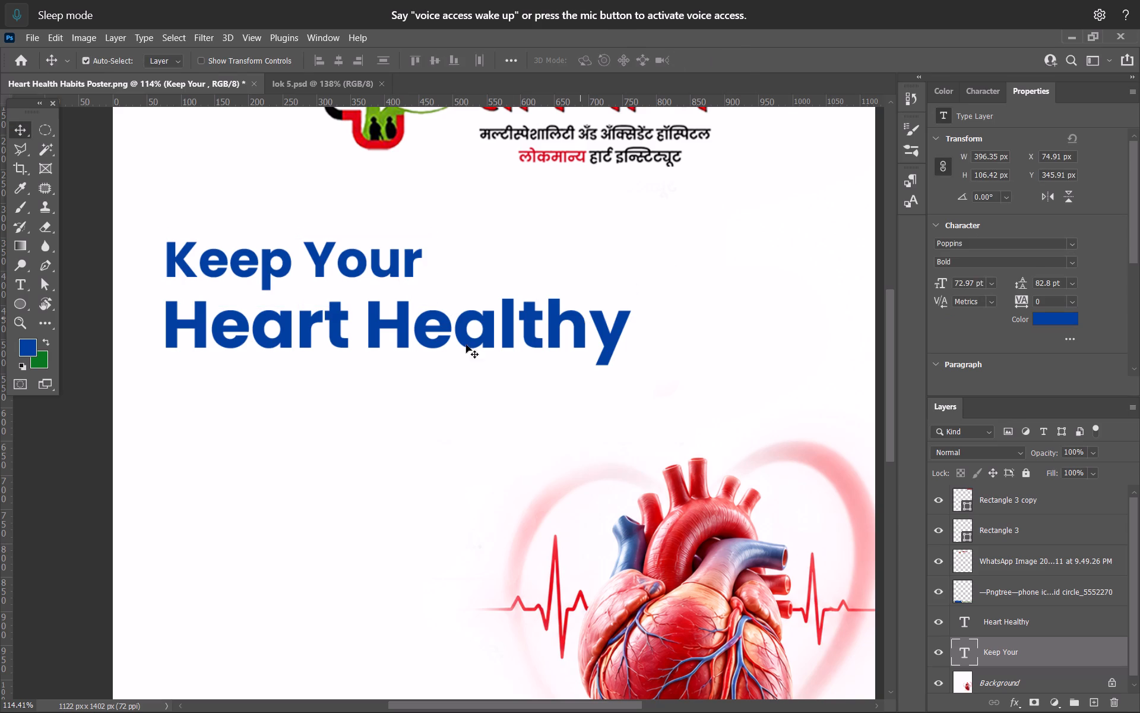
{"action": "left_click", "coordinate": [392, 384]}
{"action": "left_click", "coordinate": [373, 259]}
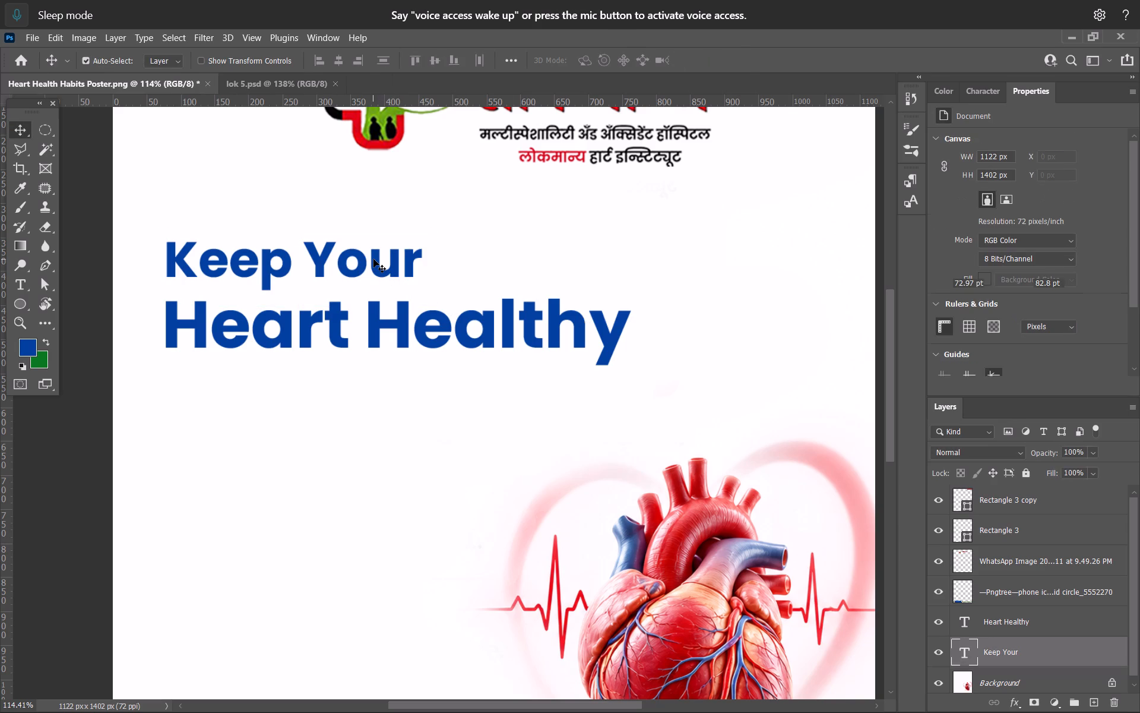
{"action": "key", "text": "ctrl+t"}
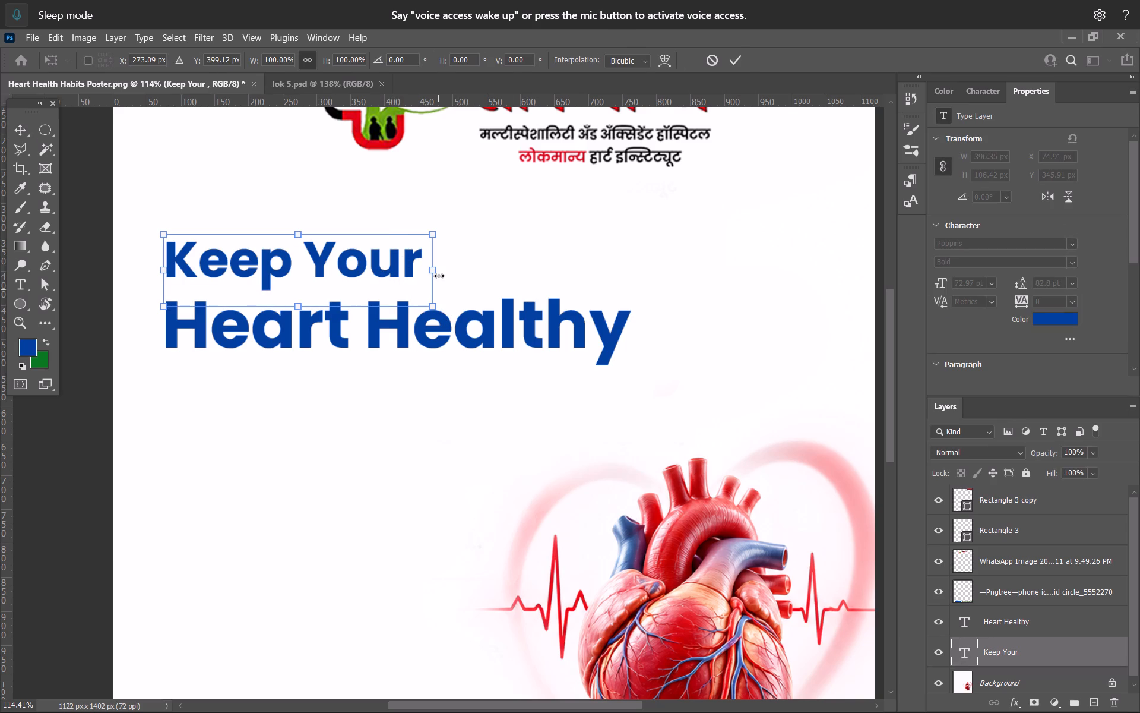
{"action": "left_click_drag", "start_coordinate": [432, 232], "coordinate": [483, 215]}
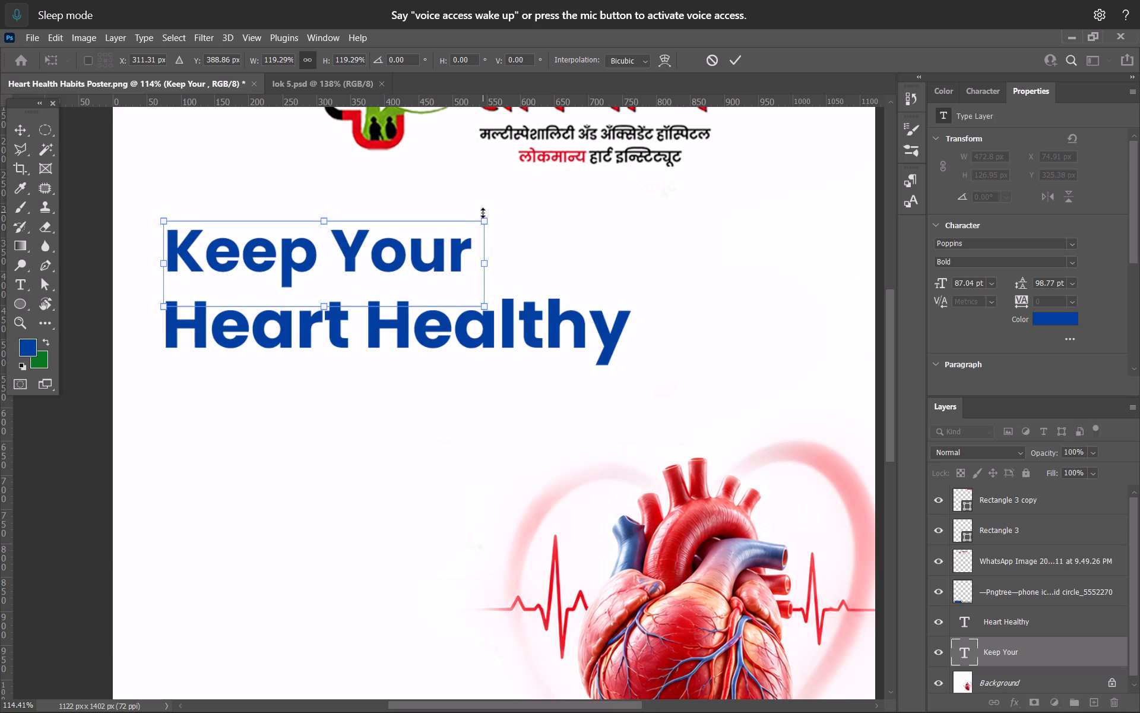
{"action": "left_click_drag", "start_coordinate": [483, 215], "coordinate": [479, 225]}
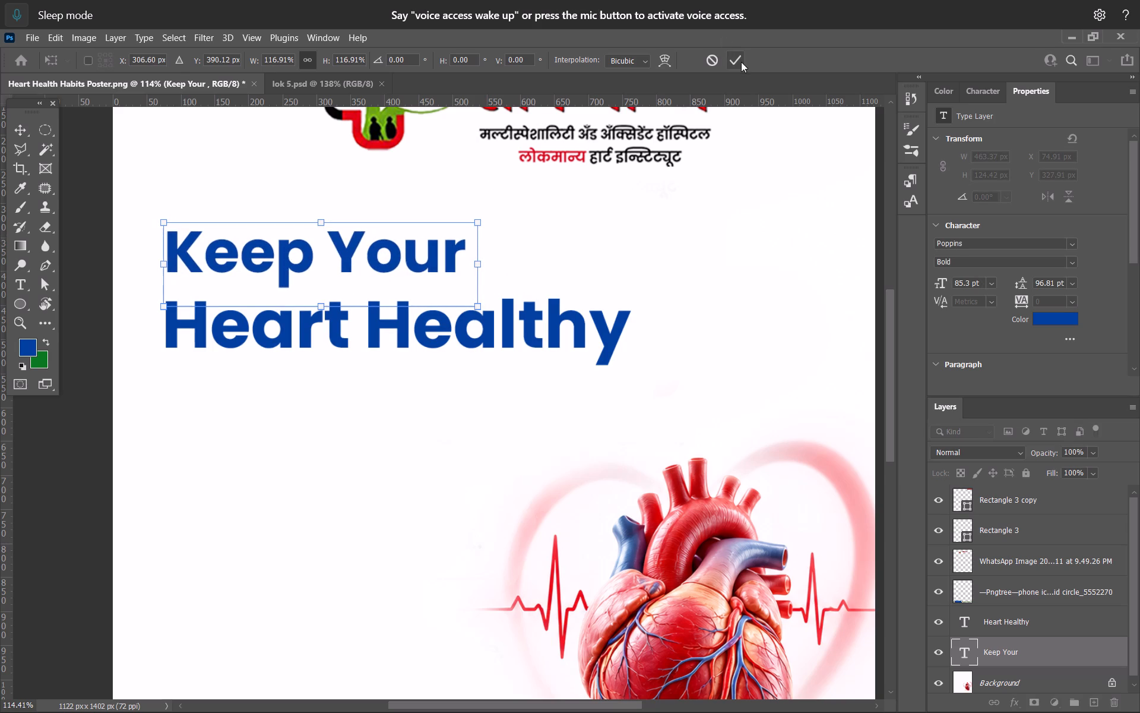
{"action": "left_click", "coordinate": [741, 62]}
Nudge "Keep Your" down to about Y 332 px, closer to "Heart Healthy".
{"action": "scroll", "coordinate": [347, 371], "scroll_direction": "down", "scroll_amount": 4, "text": "alt"}
{"action": "key", "text": "Down"}
{"action": "key", "text": "Down"}
{"action": "key", "text": "Down"}
{"action": "key", "text": "Down"}
{"action": "key", "text": "Down"}
{"action": "key", "text": "Down"}
{"action": "key", "text": "Down"}
{"action": "key", "text": "Down"}
{"action": "key", "text": "Down"}
{"action": "key", "text": "Down"}
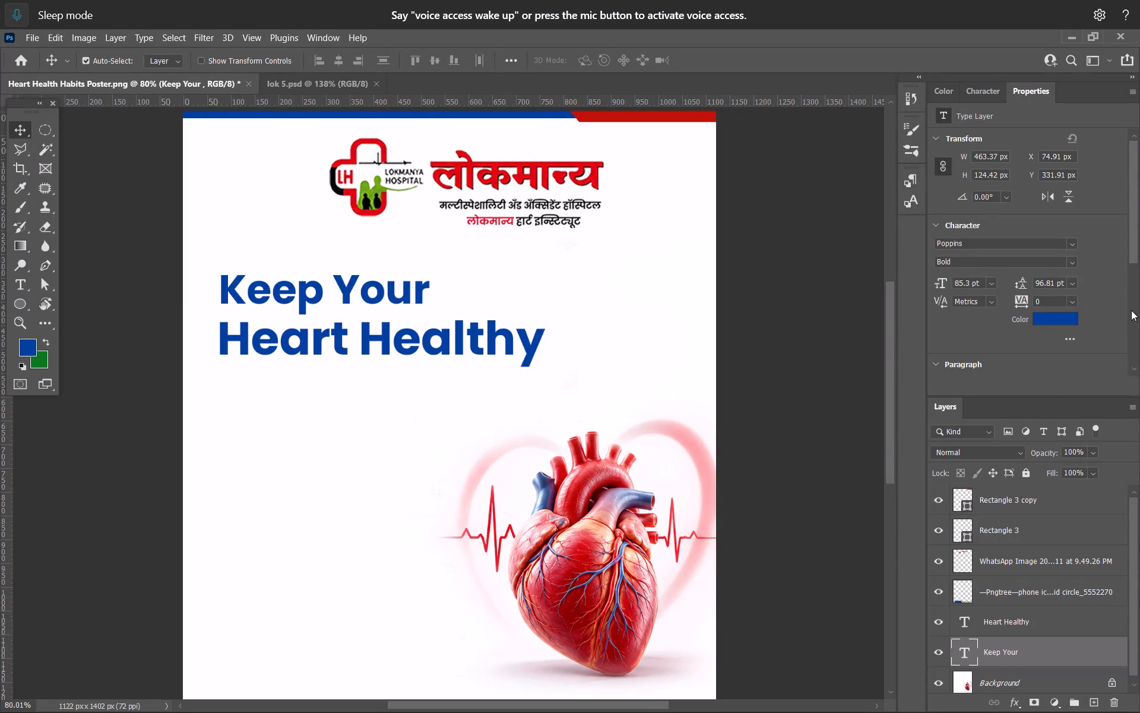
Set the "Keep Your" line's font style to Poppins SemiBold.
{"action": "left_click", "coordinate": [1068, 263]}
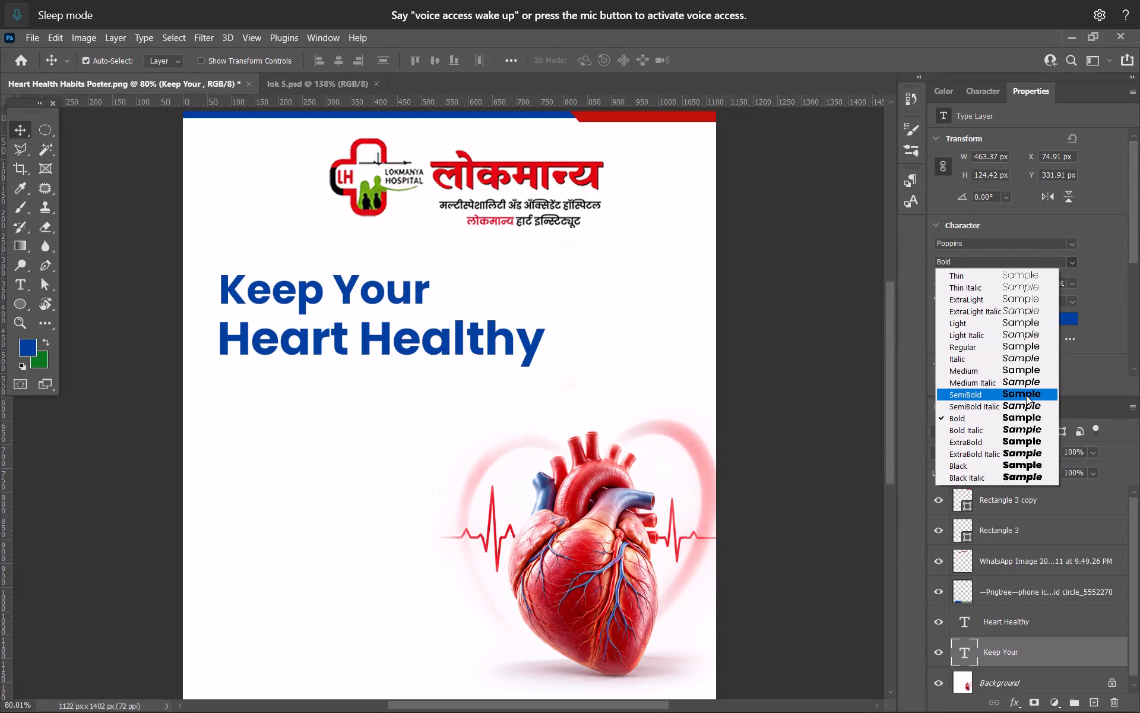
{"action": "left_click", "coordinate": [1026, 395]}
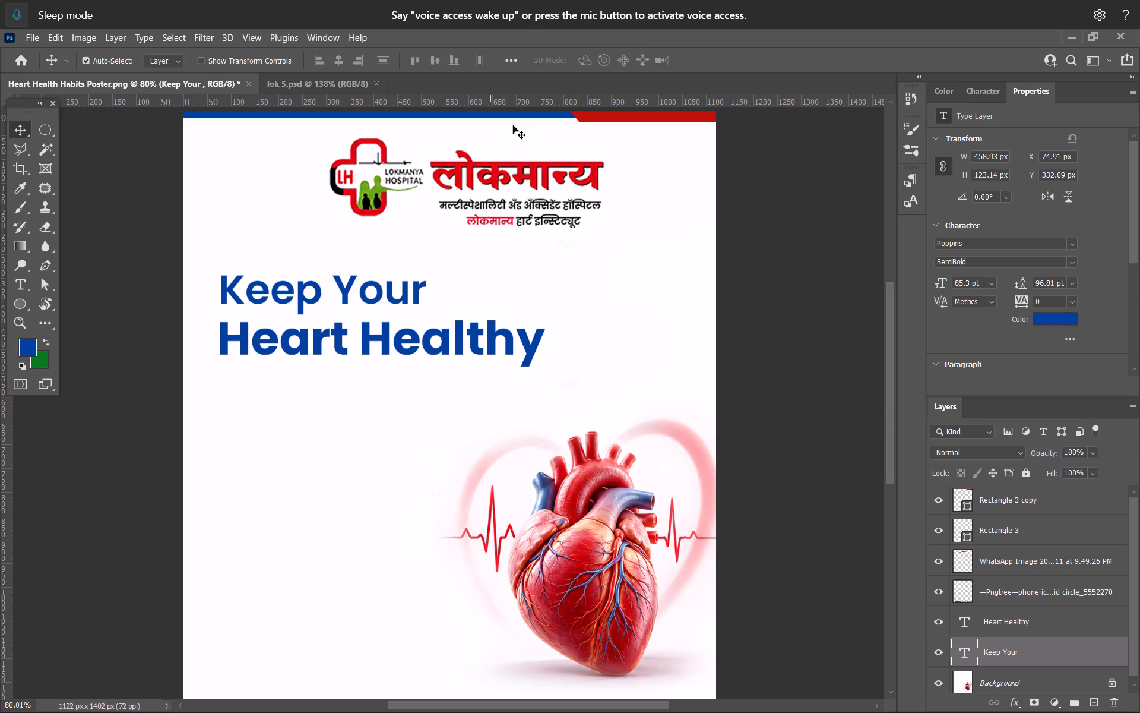
Recolour "Keep Your" with the red sampled from the top bar.
{"action": "key", "text": "i"}
{"action": "left_click", "coordinate": [620, 116]}
{"action": "key", "text": "alt+BackSpace"}
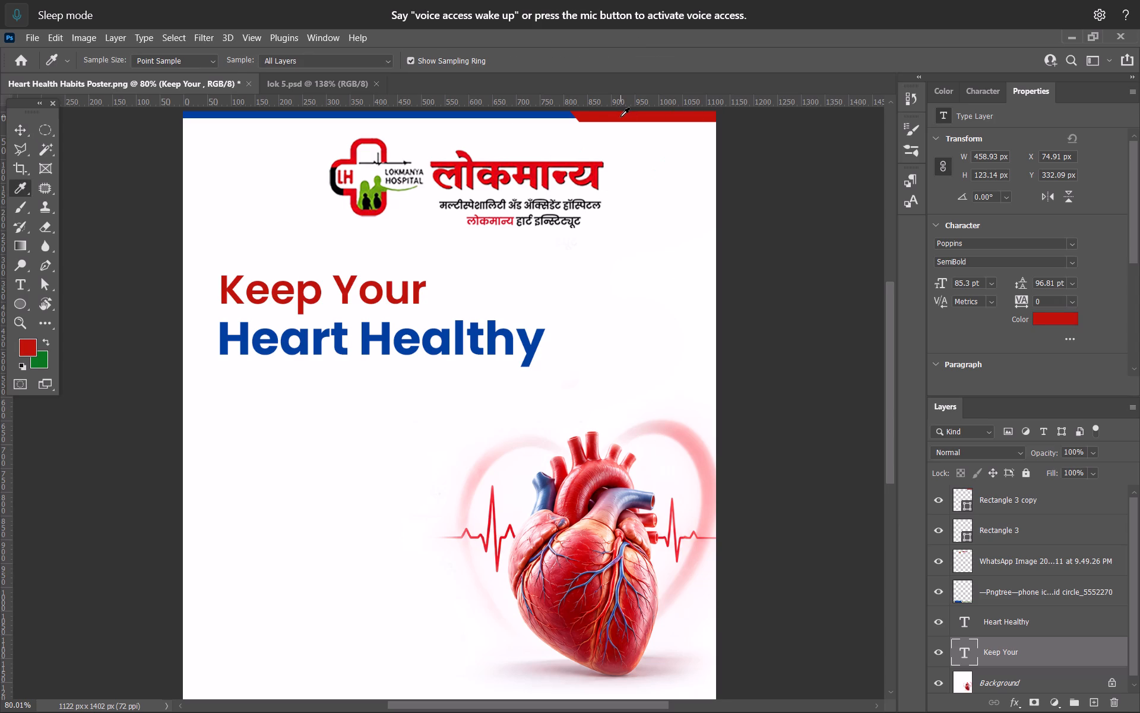
{"action": "left_click", "coordinate": [14, 119]}
{"action": "left_click", "coordinate": [19, 127]}
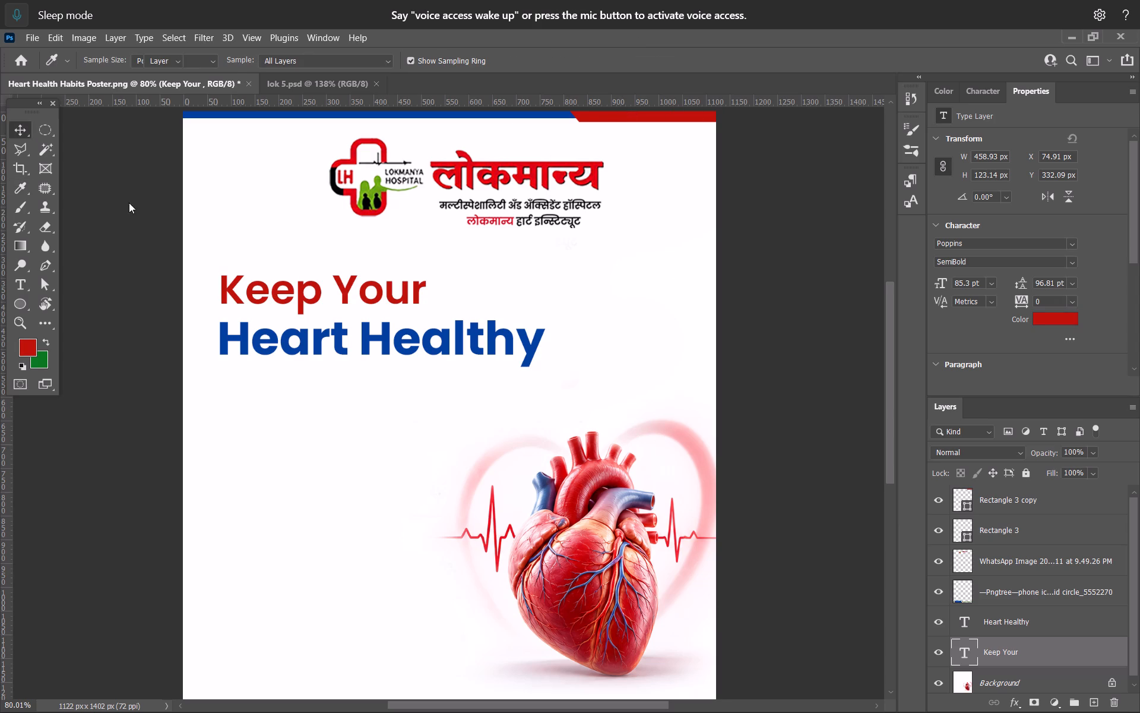
Set the "Keep Your" line's font style to Poppins Bold.
{"action": "scroll", "coordinate": [341, 353], "scroll_direction": "up", "scroll_amount": 6, "text": "alt"}
{"action": "left_click", "coordinate": [1073, 260]}
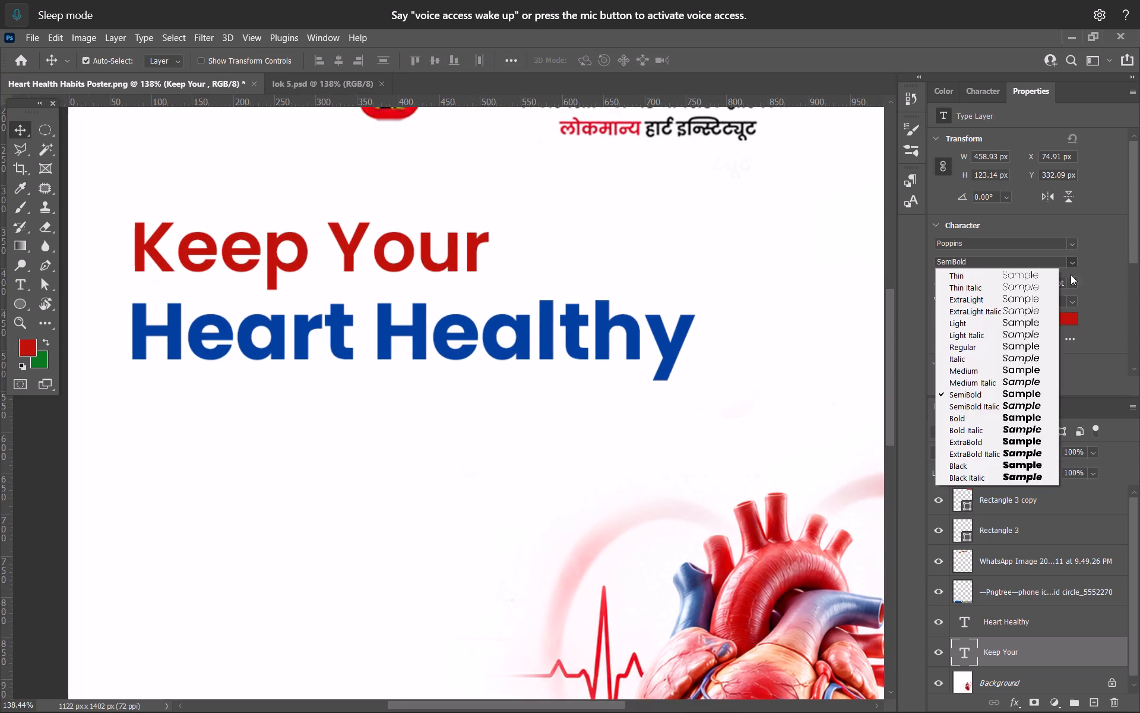
{"action": "left_click", "coordinate": [1100, 270]}
{"action": "left_click", "coordinate": [1075, 263]}
{"action": "left_click", "coordinate": [1022, 421]}
Nudge "Keep Your" further down to about Y 338 px to tighten the gap above "Heart Healthy".
{"action": "scroll", "coordinate": [401, 301], "scroll_direction": "down", "scroll_amount": 6, "text": "alt"}
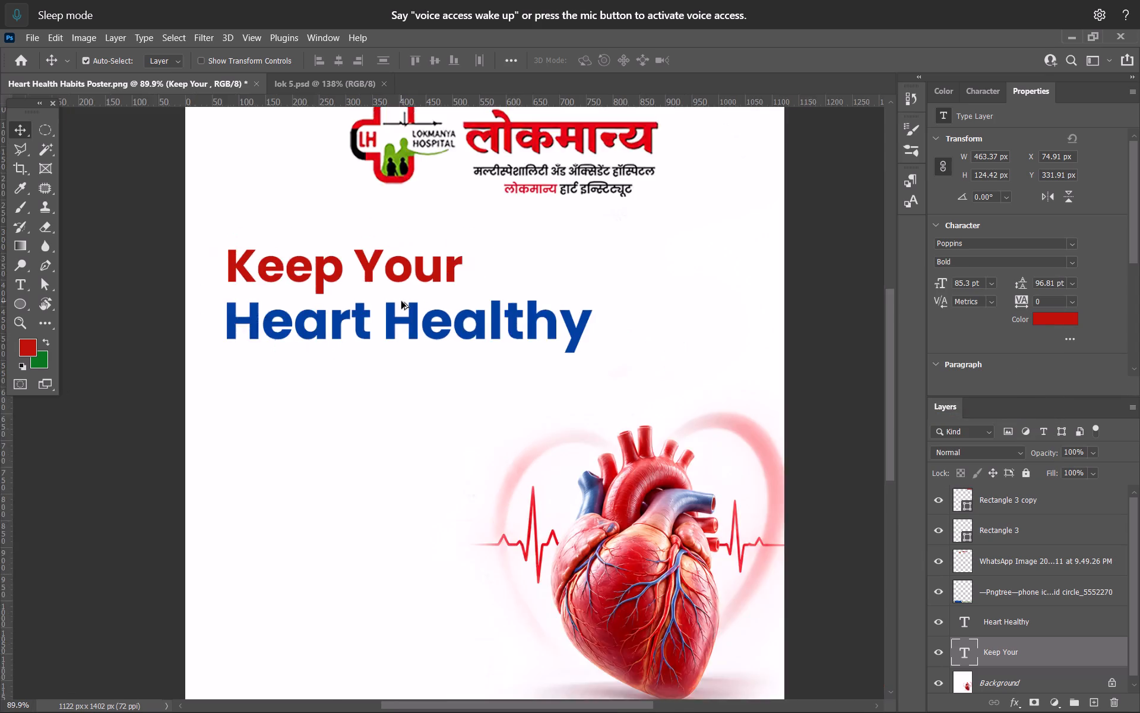
{"action": "scroll", "coordinate": [401, 301], "scroll_direction": "down", "scroll_amount": 3, "text": "alt"}
{"action": "key", "text": "Down"}
{"action": "key", "text": "Down"}
{"action": "key", "text": "Down"}
{"action": "key", "text": "Down"}
{"action": "key", "text": "Down"}
{"action": "key", "text": "Down"}
{"action": "key", "text": "Down"}
{"action": "key", "text": "Down"}
{"action": "key", "text": "Down"}
{"action": "key", "text": "Down"}
{"action": "key", "text": "Down"}
{"action": "key", "text": "Down"}
{"action": "key", "text": "Down"}
{"action": "key", "text": "Down"}
{"action": "key", "text": "Down"}
{"action": "key", "text": "Down"}
{"action": "key", "text": "Down"}
{"action": "key", "text": "Down"}
{"action": "key", "text": "Down"}
{"action": "key", "text": "Down"}
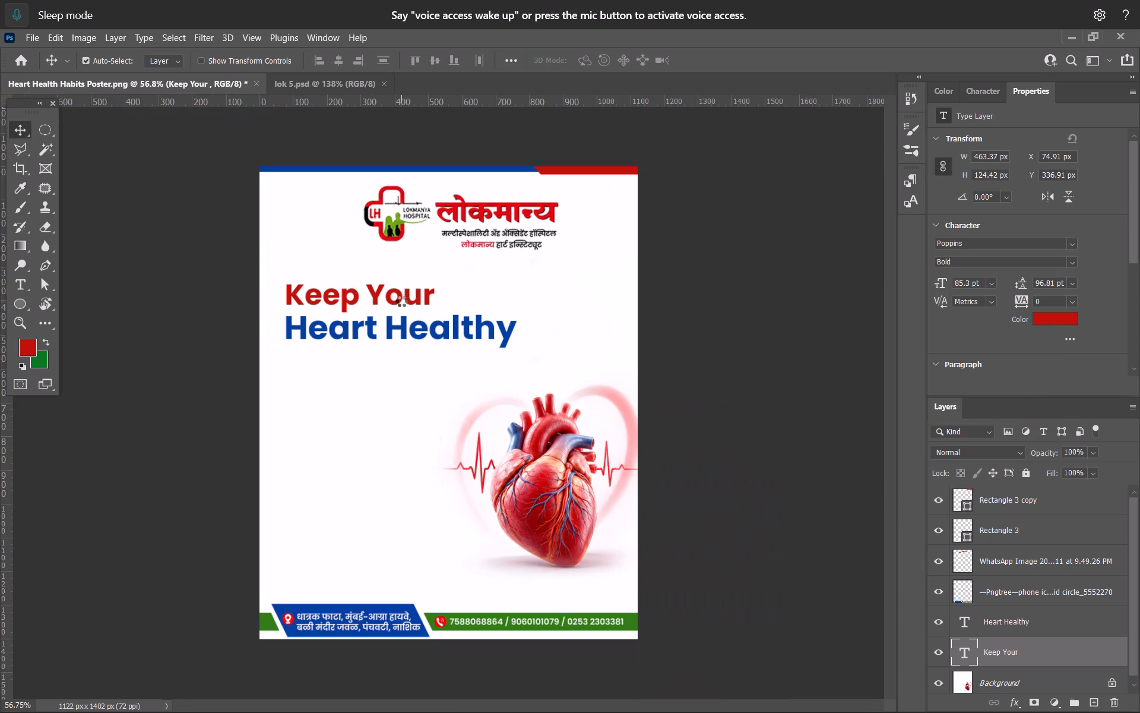
{"action": "key", "text": "Up"}
Move "Heart Healthy" and "Keep Your" to the right so they sit roughly centred under the logo, with "Keep Your" at about X 356 px.
{"action": "scroll", "coordinate": [400, 340], "scroll_direction": "down", "scroll_amount": 5, "text": "alt"}
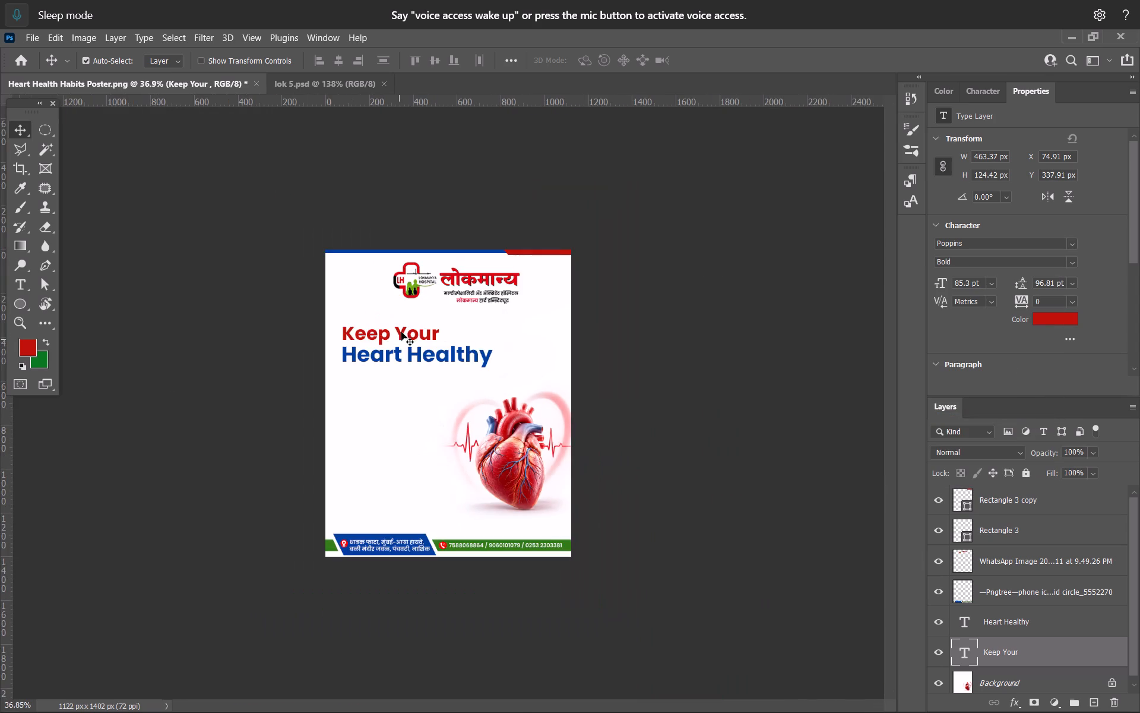
{"action": "scroll", "coordinate": [403, 327], "scroll_direction": "up", "scroll_amount": 2, "text": "alt"}
{"action": "scroll", "coordinate": [403, 321], "scroll_direction": "down", "scroll_amount": 2, "text": "alt"}
{"action": "scroll", "coordinate": [403, 317], "scroll_direction": "up", "scroll_amount": 8, "text": "alt"}
{"action": "left_click_drag", "start_coordinate": [394, 326], "coordinate": [483, 324]}
{"action": "left_click_drag", "start_coordinate": [411, 280], "coordinate": [530, 281]}
{"action": "left_click_drag", "start_coordinate": [536, 285], "coordinate": [544, 291], "text": "shift"}
{"action": "scroll", "coordinate": [546, 294], "scroll_direction": "down", "scroll_amount": 11, "text": "alt"}
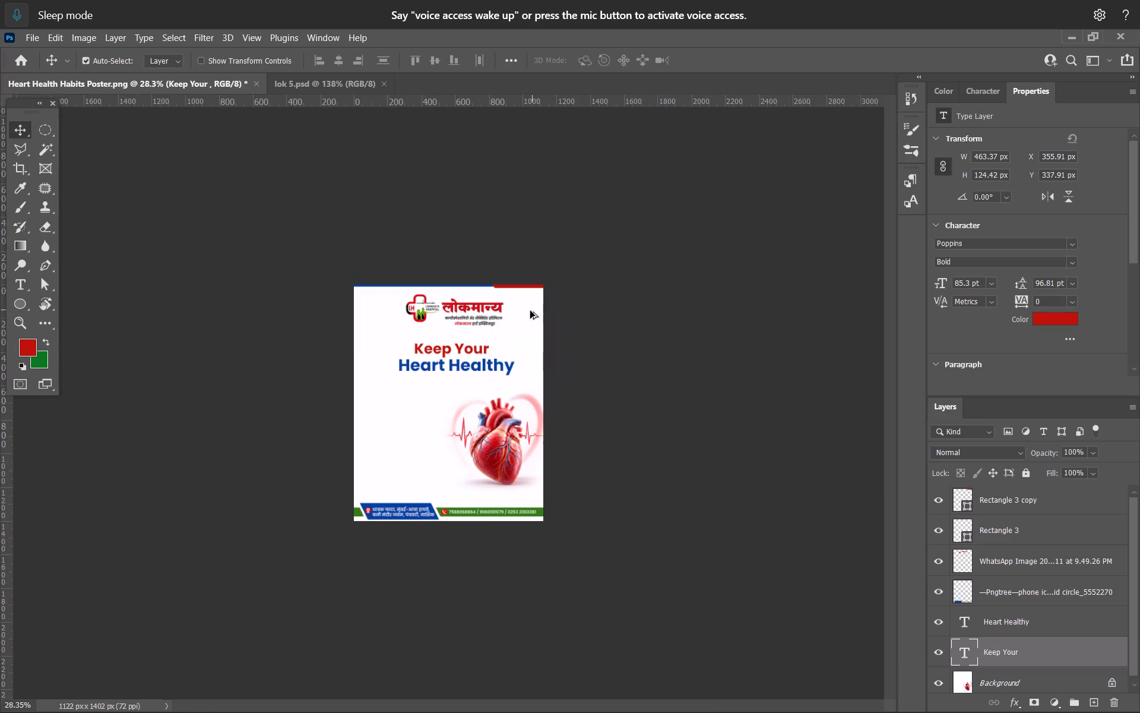
Undo the last moves of "Keep Your" and "Heart Healthy", leaving no layer selected.
{"action": "key", "text": "ctrl+z"}
{"action": "key", "text": "ctrl+z"}
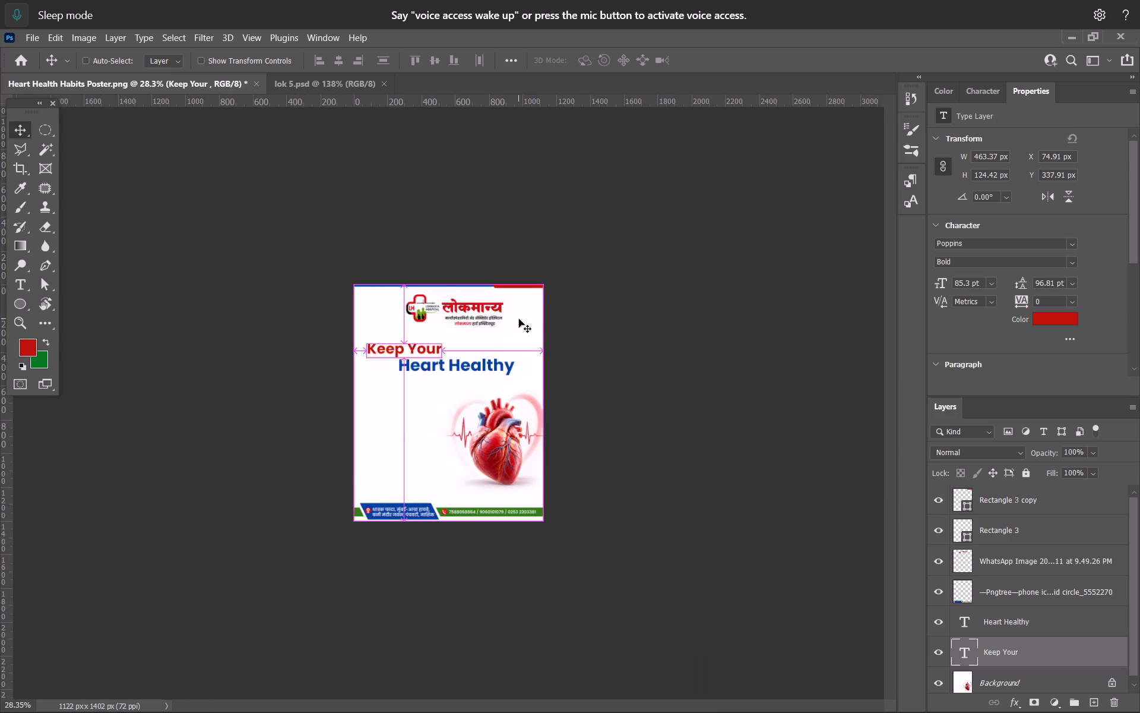
{"action": "left_click", "coordinate": [575, 380]}
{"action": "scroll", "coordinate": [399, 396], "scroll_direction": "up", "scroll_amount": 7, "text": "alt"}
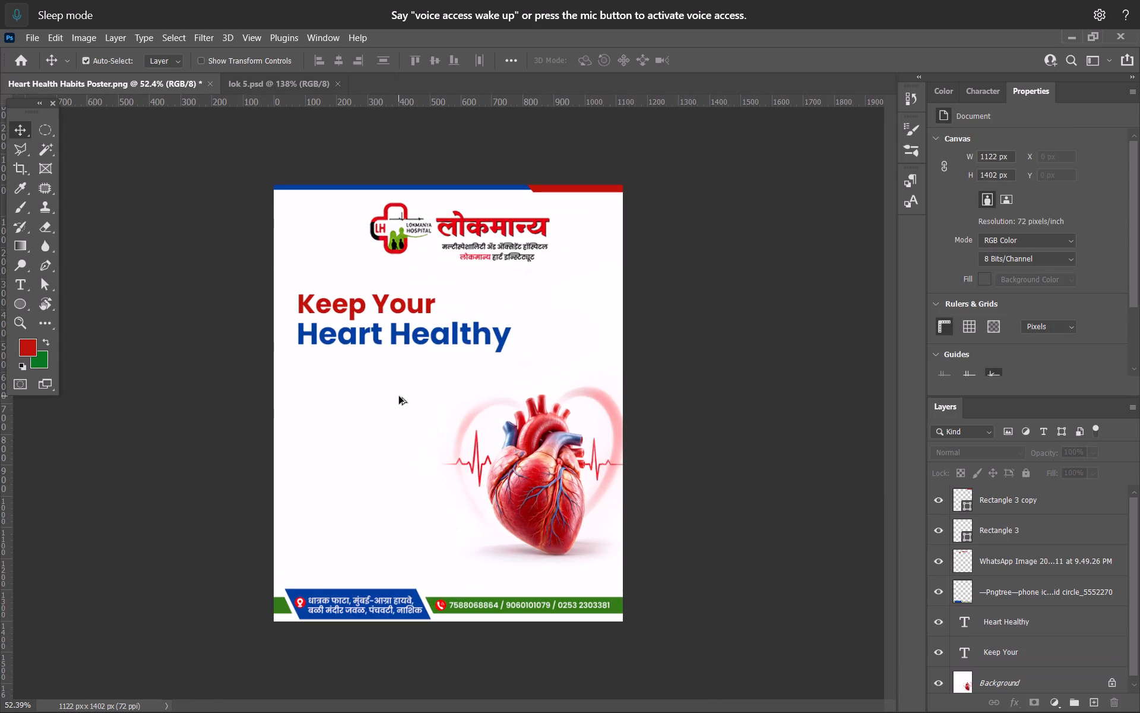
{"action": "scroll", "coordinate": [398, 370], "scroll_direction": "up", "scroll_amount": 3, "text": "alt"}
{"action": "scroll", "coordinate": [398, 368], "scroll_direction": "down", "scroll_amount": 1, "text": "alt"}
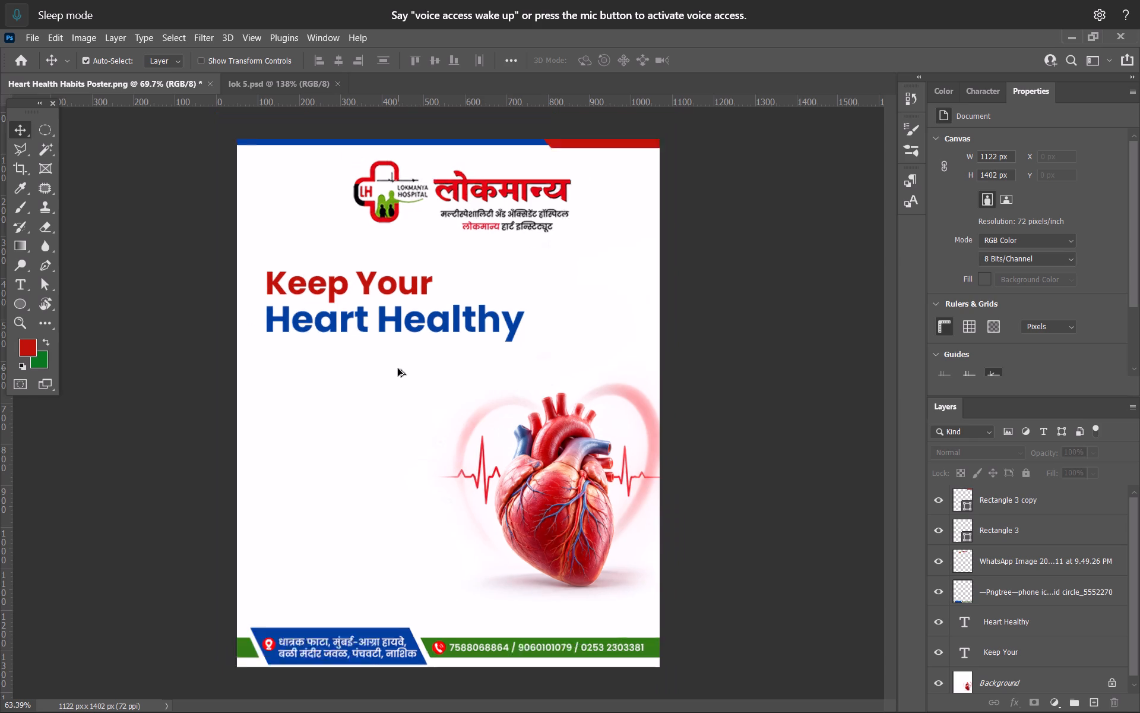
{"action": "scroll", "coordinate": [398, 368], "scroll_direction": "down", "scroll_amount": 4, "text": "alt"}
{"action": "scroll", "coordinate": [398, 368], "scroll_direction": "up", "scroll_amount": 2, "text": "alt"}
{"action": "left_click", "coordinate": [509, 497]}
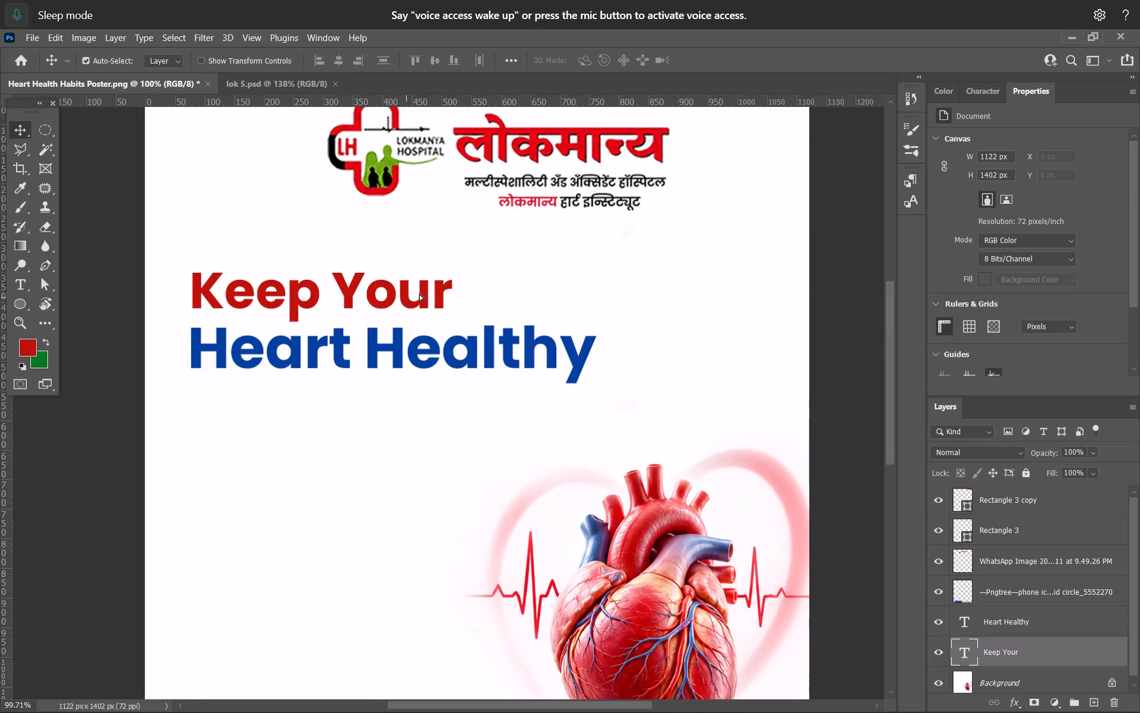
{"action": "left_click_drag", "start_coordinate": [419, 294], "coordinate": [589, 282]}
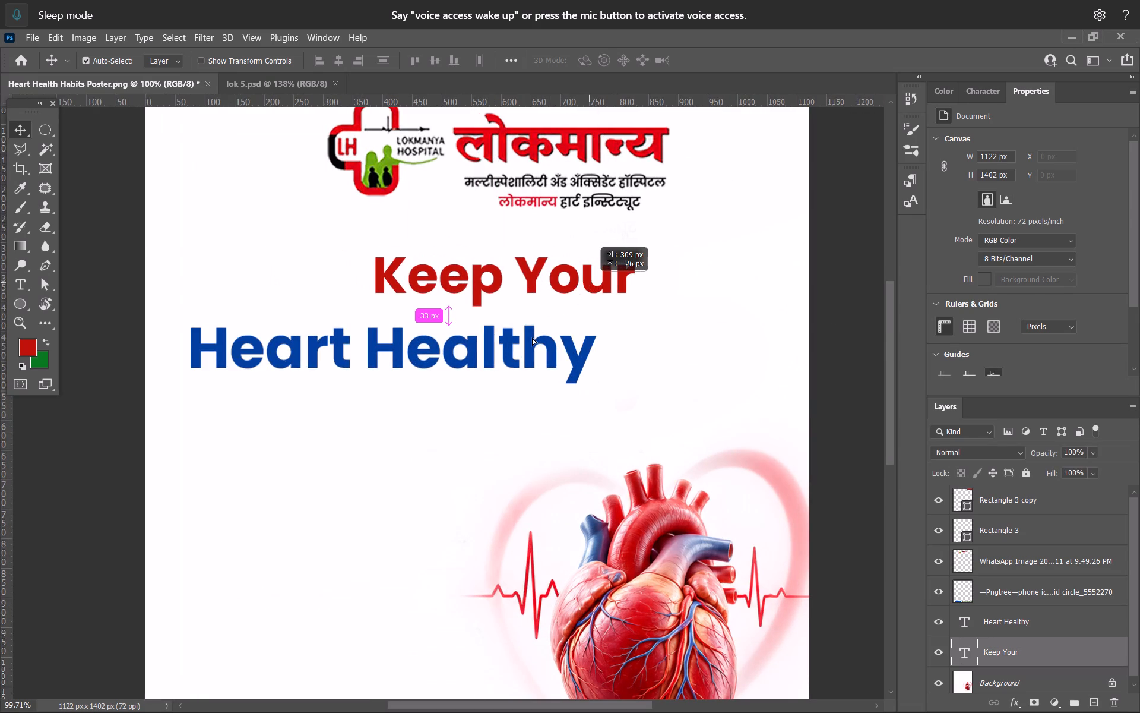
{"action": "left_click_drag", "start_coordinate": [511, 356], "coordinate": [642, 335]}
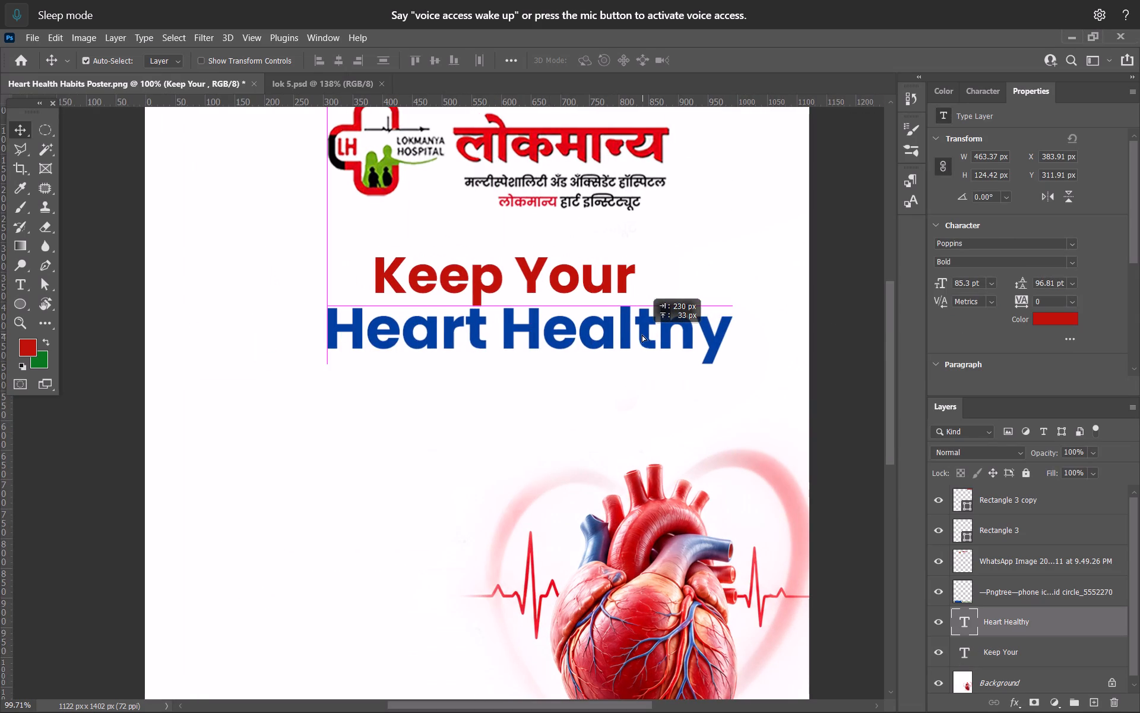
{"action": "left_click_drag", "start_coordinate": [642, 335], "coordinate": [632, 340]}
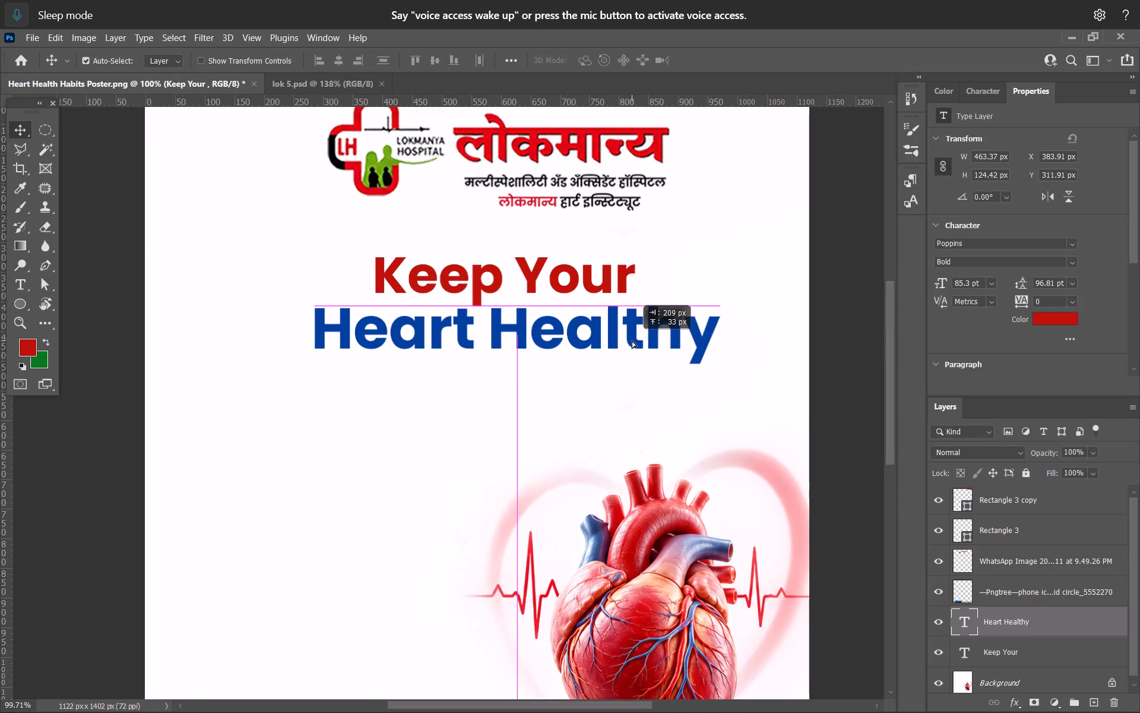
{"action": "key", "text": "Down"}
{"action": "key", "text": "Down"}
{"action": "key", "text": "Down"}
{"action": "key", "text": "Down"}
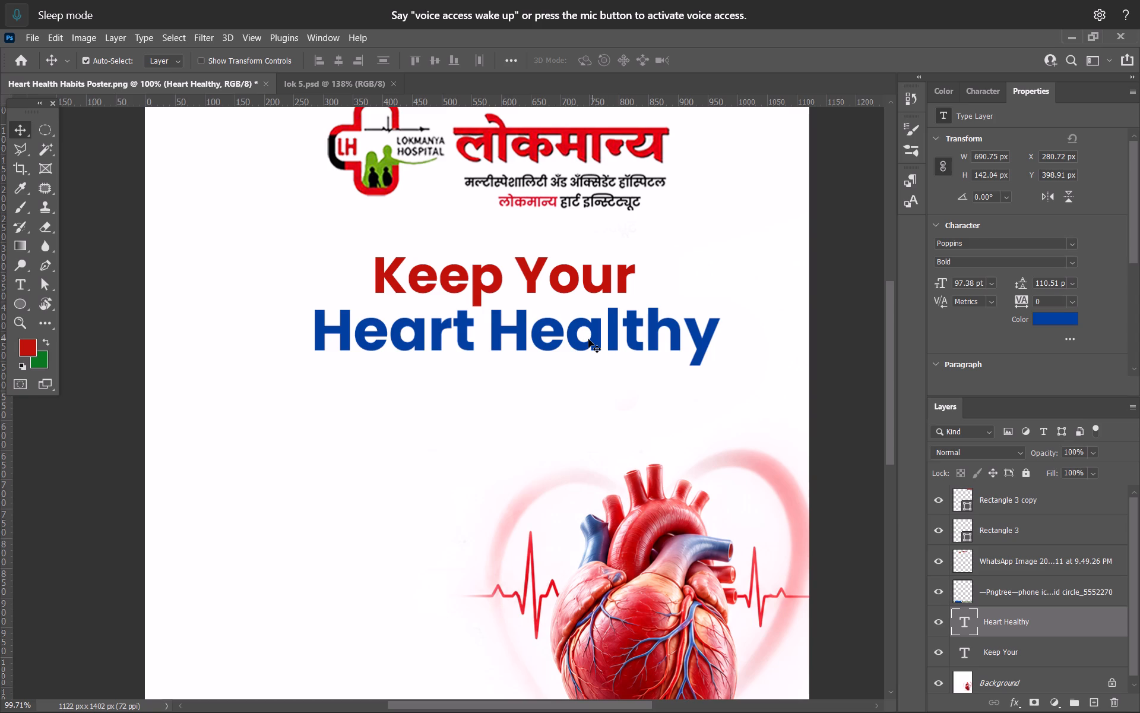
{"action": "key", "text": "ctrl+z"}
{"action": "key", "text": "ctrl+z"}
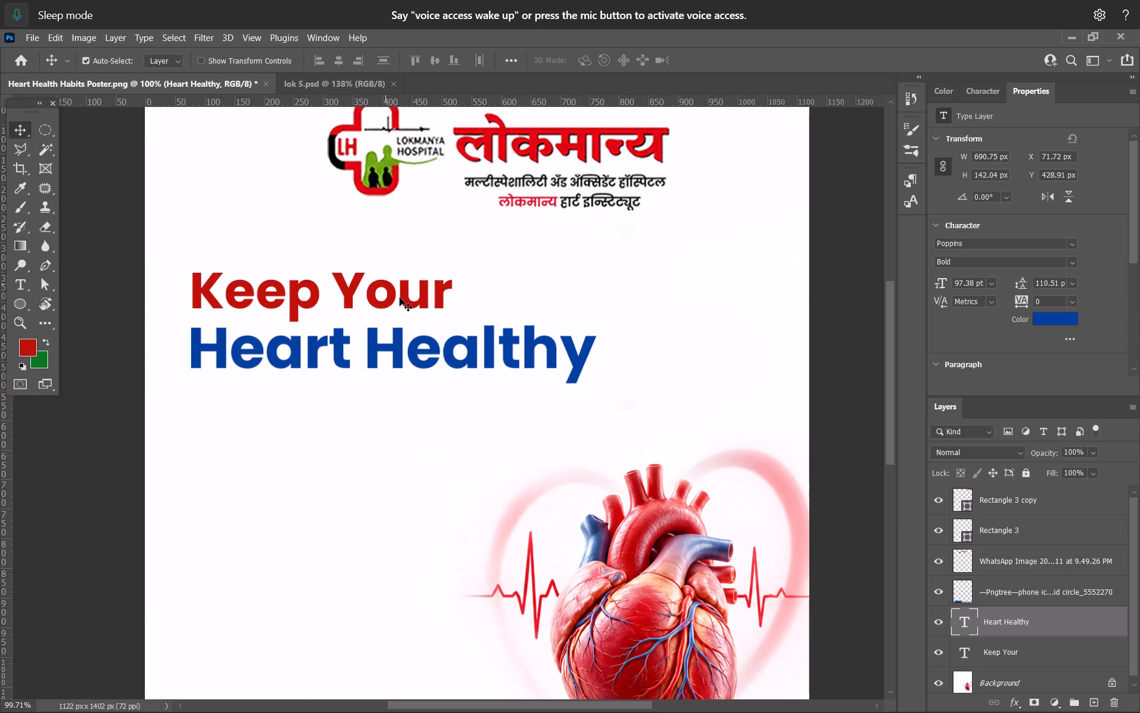
Duplicate the "Keep Your" text line directly below "Heart Healthy", aligned with its left edge.
{"action": "left_click_drag", "start_coordinate": [388, 285], "coordinate": [387, 330], "text": "alt"}
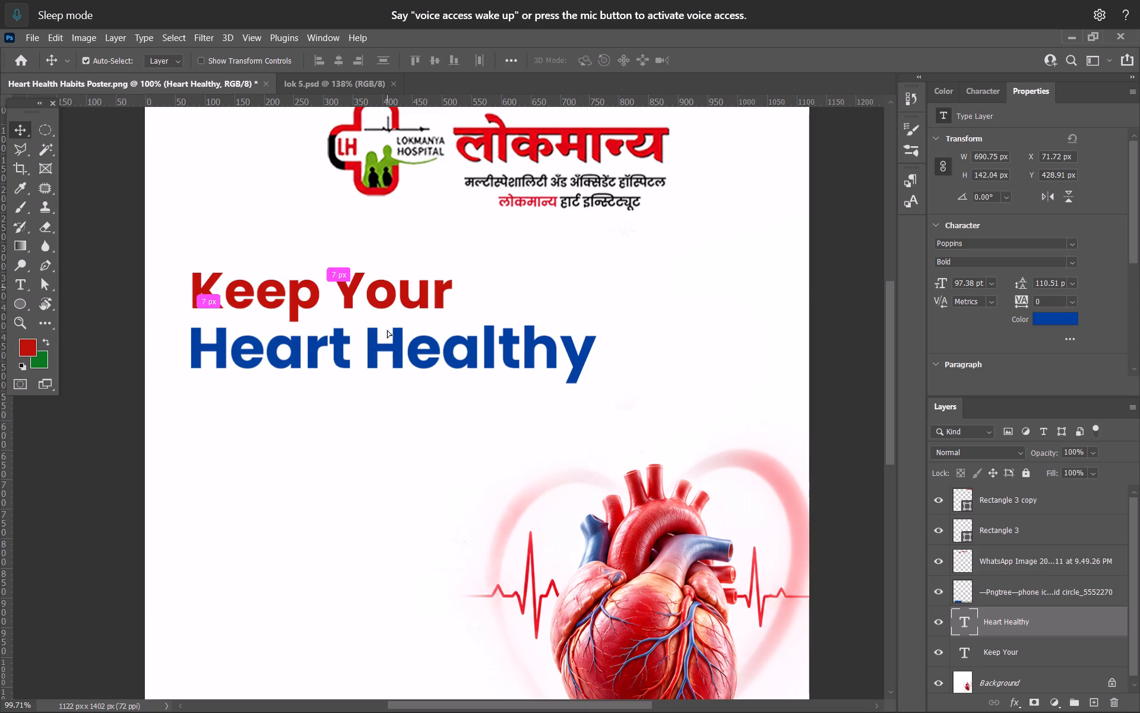
{"action": "left_click_drag", "start_coordinate": [387, 330], "coordinate": [391, 387], "text": "alt"}
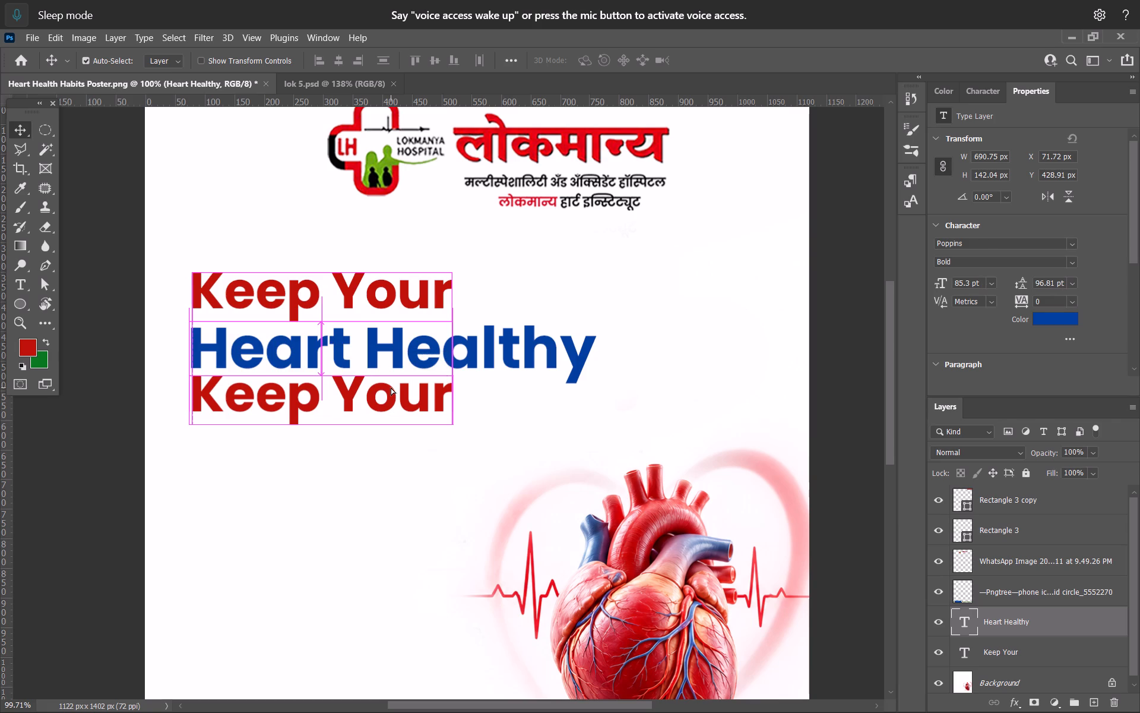
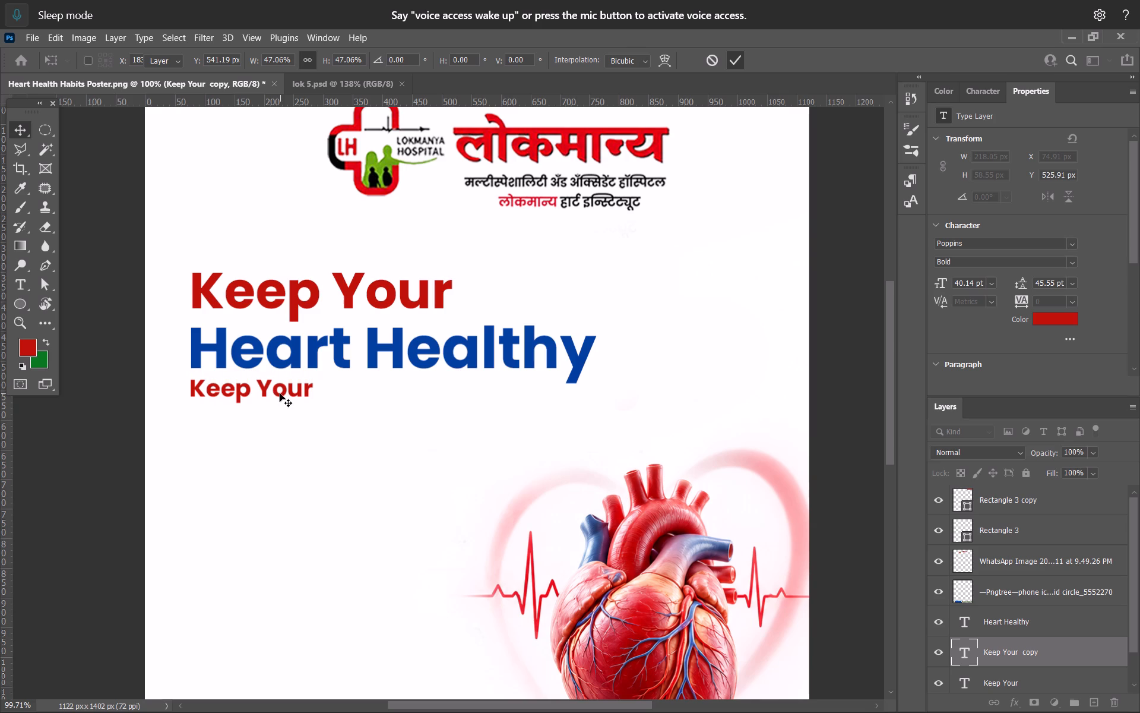
Replace the copy's text with "Small Habits, Better Heart Health.", broken into two lines before "Heart".
{"action": "double_click", "coordinate": [280, 393]}
{"action": "key", "text": "ctrl+v"}
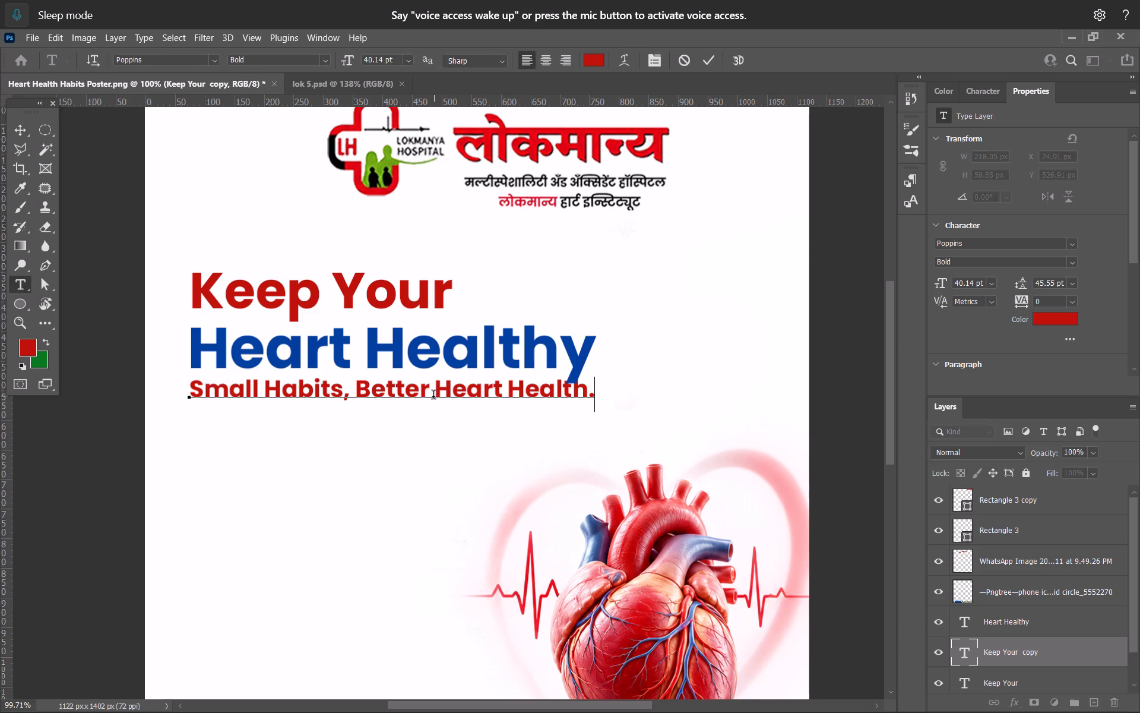
{"action": "left_click", "coordinate": [436, 403]}
{"action": "left_click", "coordinate": [436, 392]}
{"action": "key", "text": "Return"}
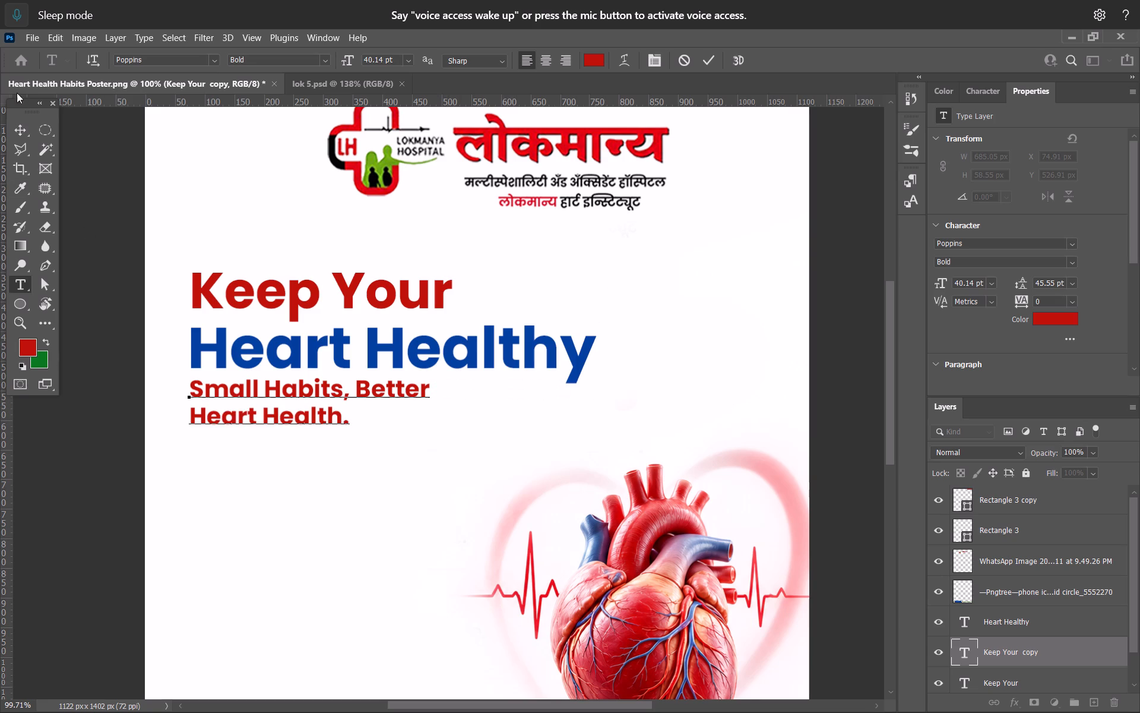
{"action": "left_click", "coordinate": [21, 132]}
Nudge the two-line subheadline down to about Y 546 px, clear of "Heart Healthy".
{"action": "key", "text": "Down"}
{"action": "key", "text": "Down"}
{"action": "key", "text": "Down"}
{"action": "key", "text": "Down"}
{"action": "key", "text": "Down"}
{"action": "key", "text": "Down"}
{"action": "key", "text": "Down"}
{"action": "key", "text": "Down"}
{"action": "key", "text": "Down"}
{"action": "key", "text": "Down"}
{"action": "key", "text": "Down"}
{"action": "key", "text": "Down"}
{"action": "key", "text": "Down"}
{"action": "key", "text": "Down"}
{"action": "key", "text": "Down"}
{"action": "key", "text": "Down"}
{"action": "key", "text": "Down"}
{"action": "key", "text": "Down"}
{"action": "key", "text": "Down"}
{"action": "key", "text": "Down"}
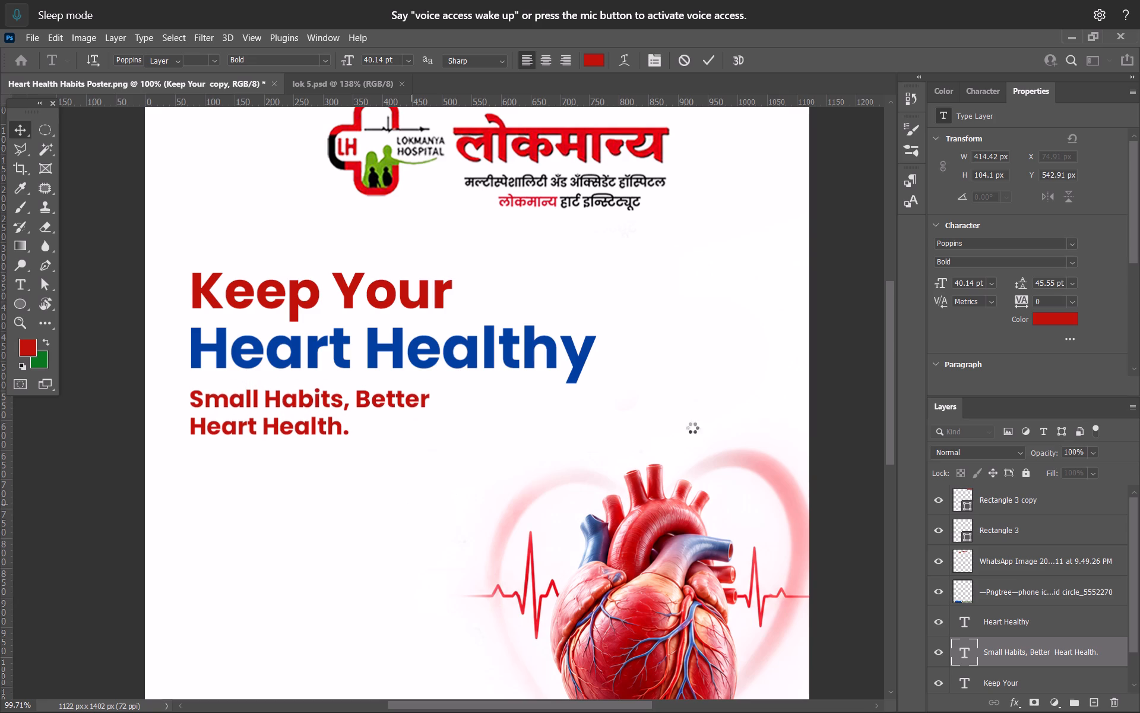
Style the subheadline in Poppins SemiBold with black text colour #000000.
{"action": "left_click", "coordinate": [1069, 260]}
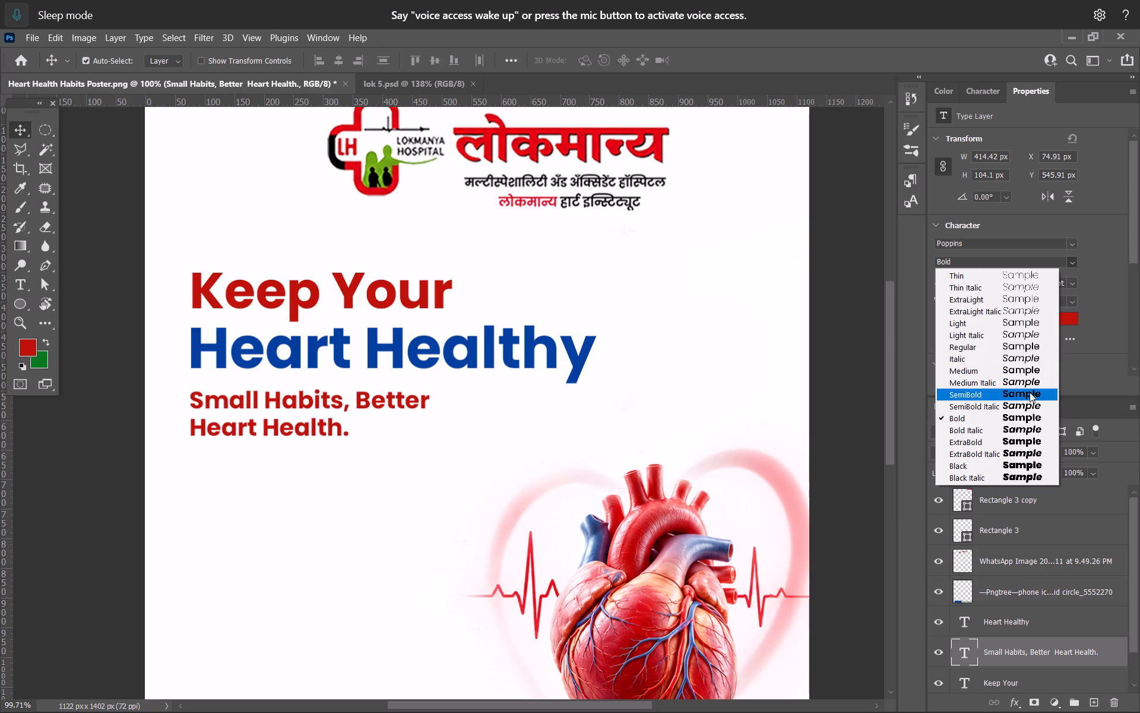
{"action": "left_click", "coordinate": [1029, 392]}
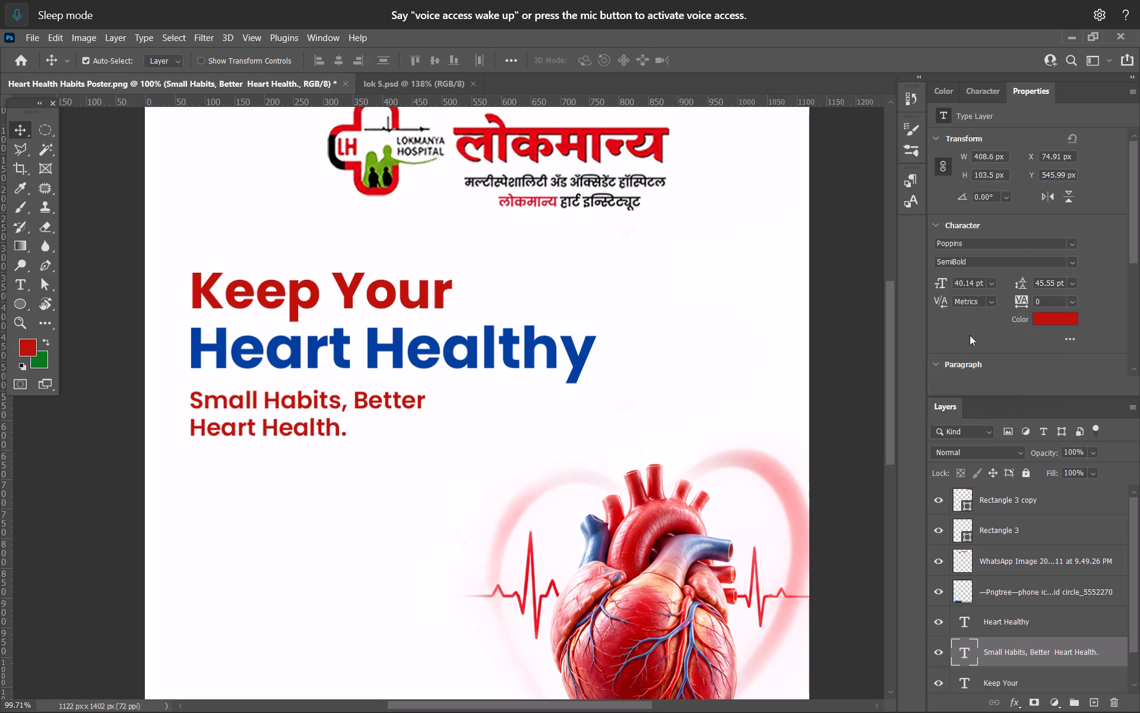
{"action": "left_click", "coordinate": [1062, 329]}
{"action": "left_click", "coordinate": [1052, 321]}
{"action": "left_click_drag", "start_coordinate": [729, 463], "coordinate": [623, 502]}
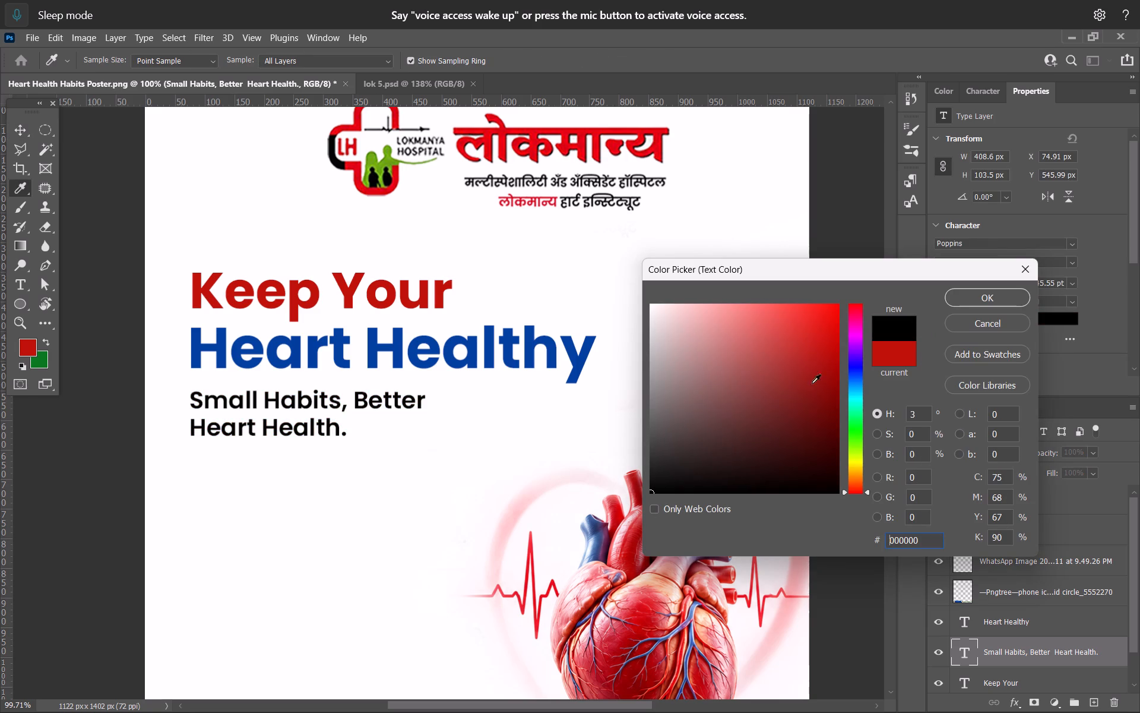
{"action": "left_click", "coordinate": [959, 294]}
Move the subheadline down to about Y 558 px to widen the gap below "Heart Healthy", and deselect it.
{"action": "scroll", "coordinate": [276, 415], "scroll_direction": "down", "scroll_amount": 4, "text": "alt"}
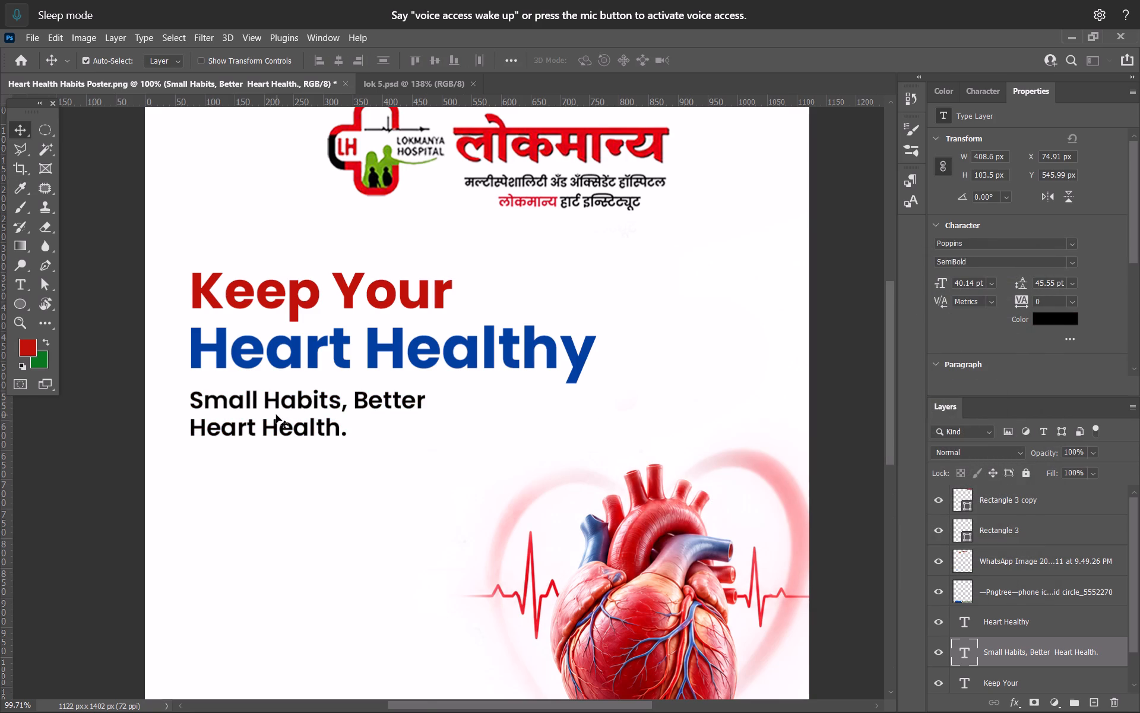
{"action": "scroll", "coordinate": [276, 415], "scroll_direction": "down", "scroll_amount": 1, "text": "alt"}
{"action": "scroll", "coordinate": [276, 415], "scroll_direction": "up", "scroll_amount": 2, "text": "alt"}
{"action": "scroll", "coordinate": [276, 415], "scroll_direction": "down", "scroll_amount": 1, "text": "alt"}
{"action": "scroll", "coordinate": [276, 415], "scroll_direction": "up", "scroll_amount": 2, "text": "alt"}
{"action": "scroll", "coordinate": [259, 345], "scroll_direction": "down", "scroll_amount": 1, "text": "alt"}
{"action": "scroll", "coordinate": [259, 343], "scroll_direction": "up", "scroll_amount": 5, "text": "alt"}
{"action": "left_click_drag", "start_coordinate": [265, 352], "coordinate": [265, 361]}
{"action": "left_click", "coordinate": [315, 449]}
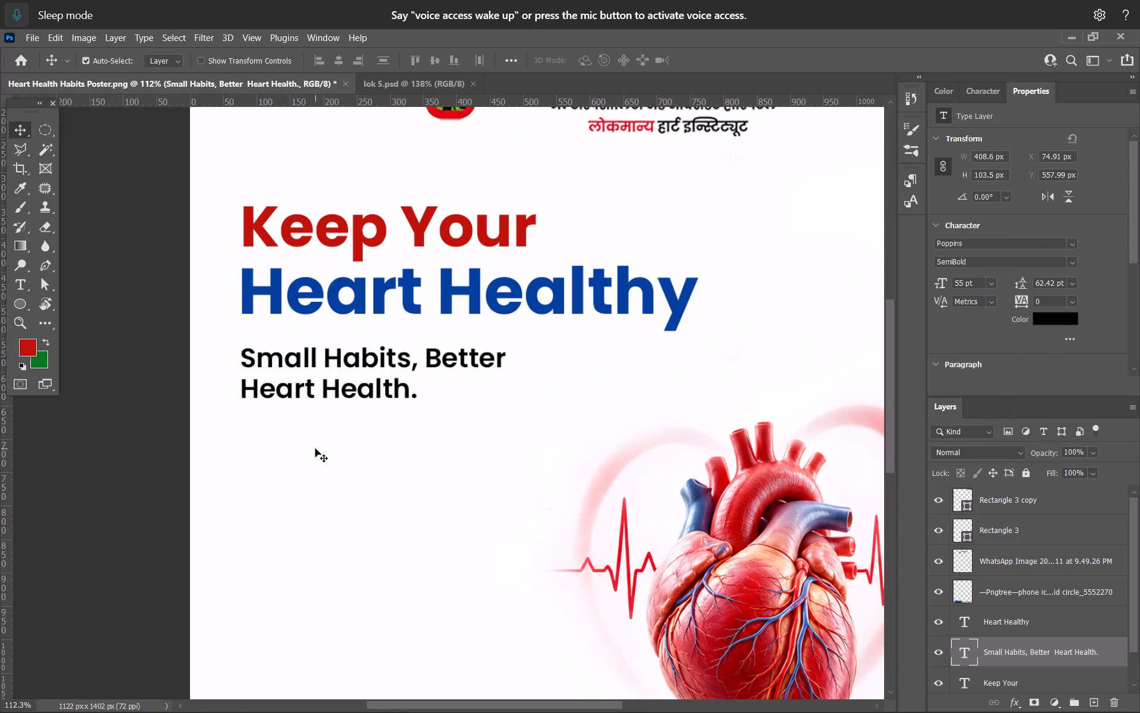
Draw a horizontal Pen tool line about 469 px long between "Heart Healthy" and the subheadline, with a 2 px black stroke.
{"action": "key", "text": "p"}
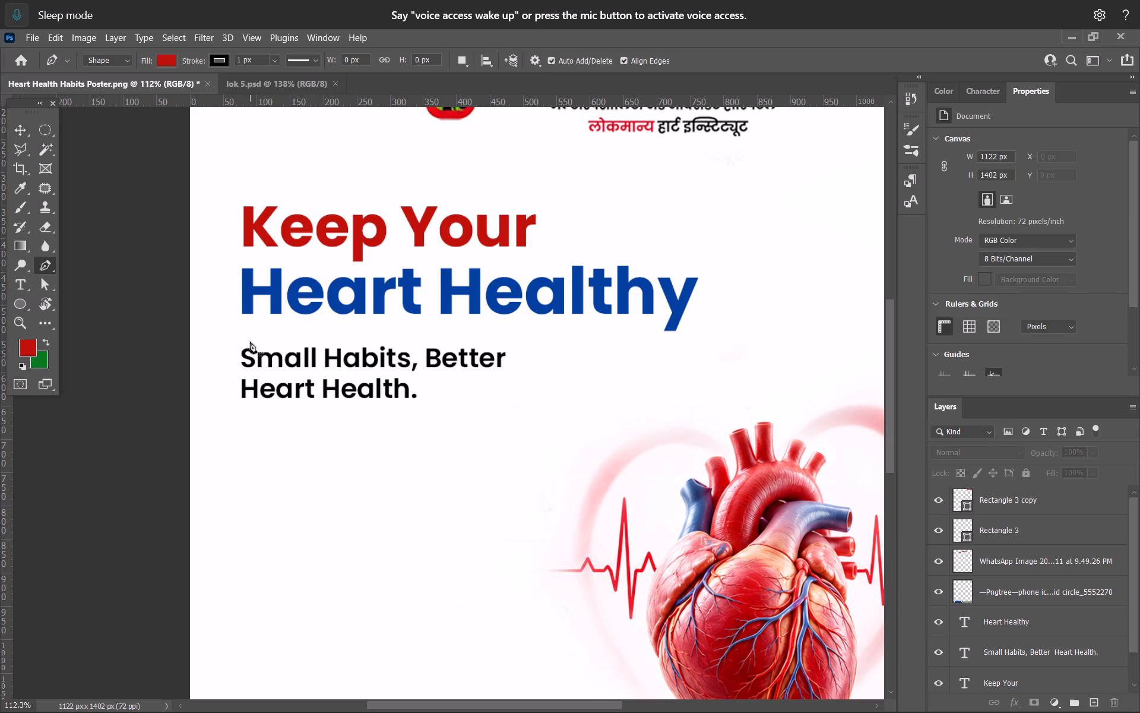
{"action": "left_click", "coordinate": [233, 339]}
{"action": "left_click", "coordinate": [546, 343], "text": "shift"}
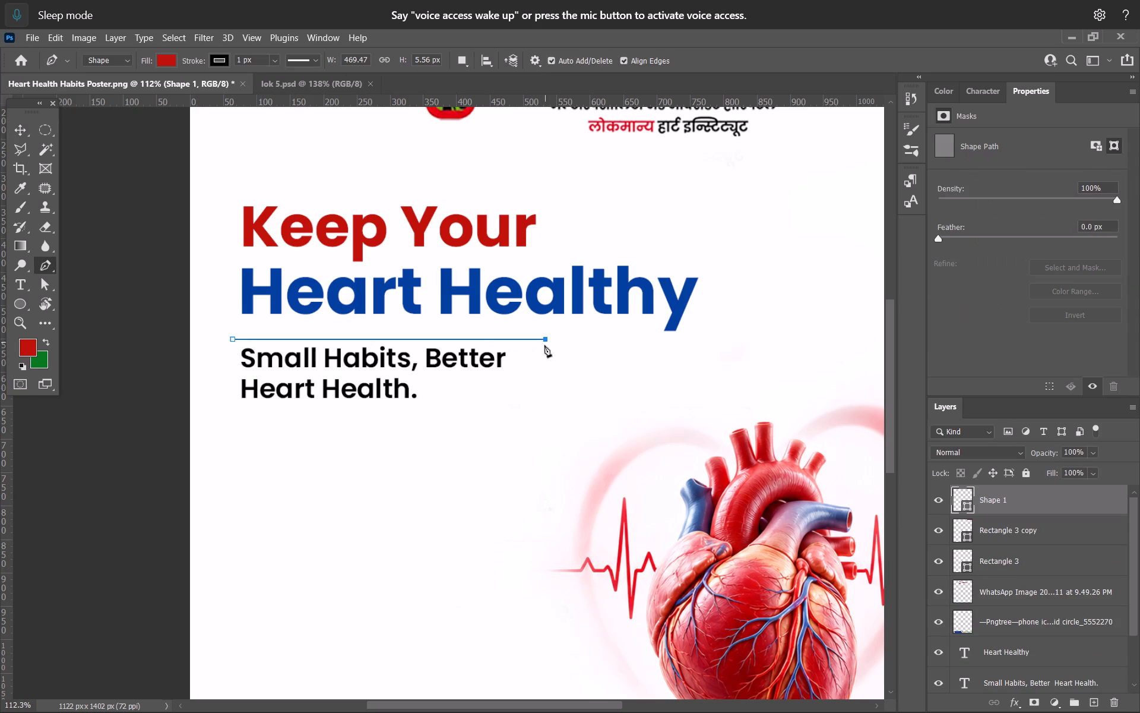
{"action": "left_click_drag", "start_coordinate": [242, 61], "coordinate": [202, 68]}
{"action": "key", "text": "2"}
{"action": "key", "text": "Return"}
{"action": "left_click", "coordinate": [17, 137]}
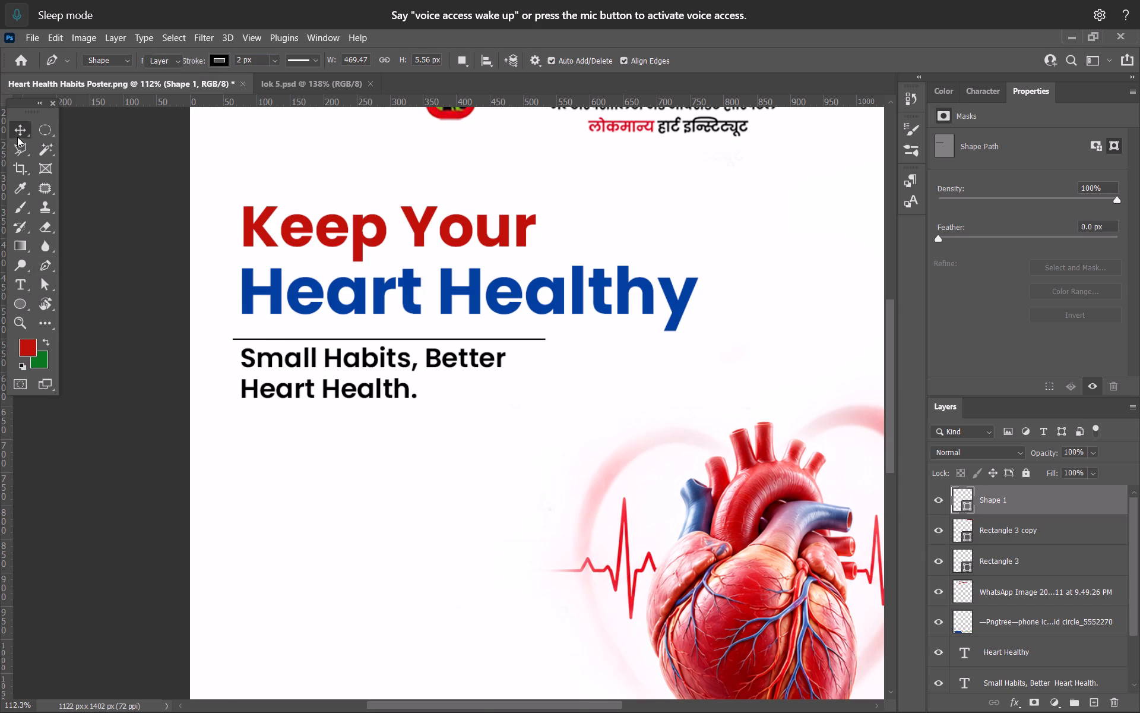
{"action": "scroll", "coordinate": [332, 343], "scroll_direction": "down", "scroll_amount": 4, "text": "alt"}
{"action": "scroll", "coordinate": [332, 343], "scroll_direction": "up", "scroll_amount": 1, "text": "alt"}
{"action": "scroll", "coordinate": [332, 343], "scroll_direction": "down", "scroll_amount": 11, "text": "alt"}
{"action": "left_click", "coordinate": [708, 329]}
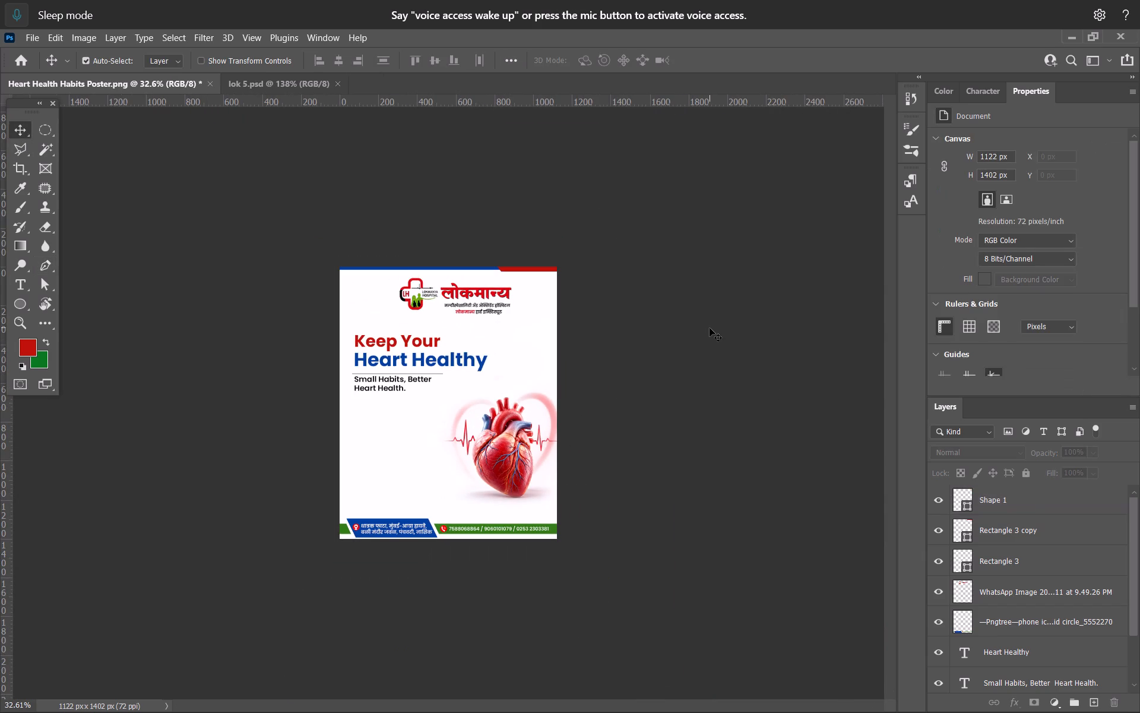
Save the poster as a Photoshop file named "lok dvf" in the job folder, keeping Maximize Compatibility on.
{"action": "key", "text": "ctrl+s"}
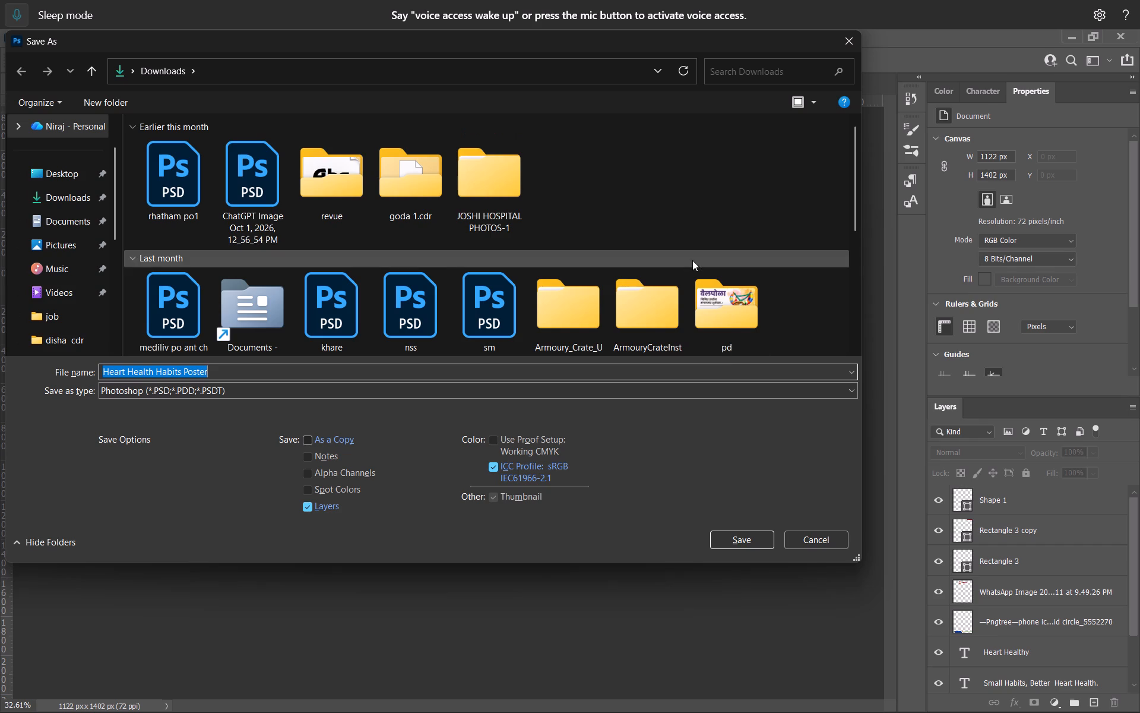
{"action": "left_click", "coordinate": [59, 312]}
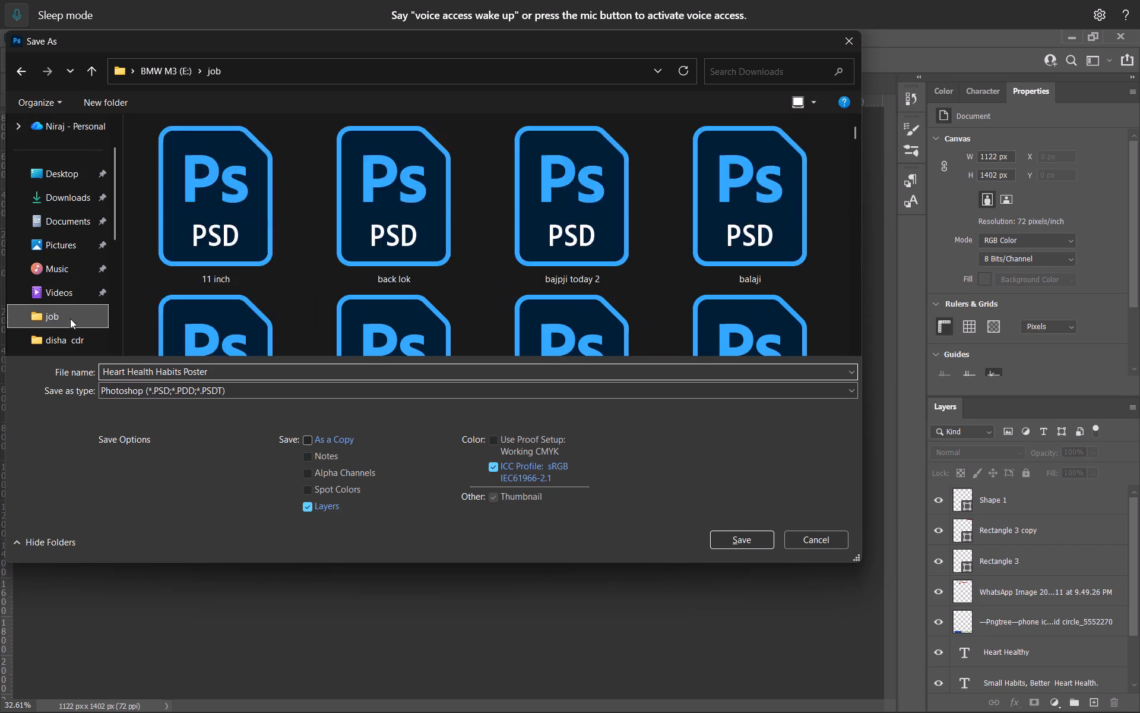
{"action": "left_click", "coordinate": [170, 367]}
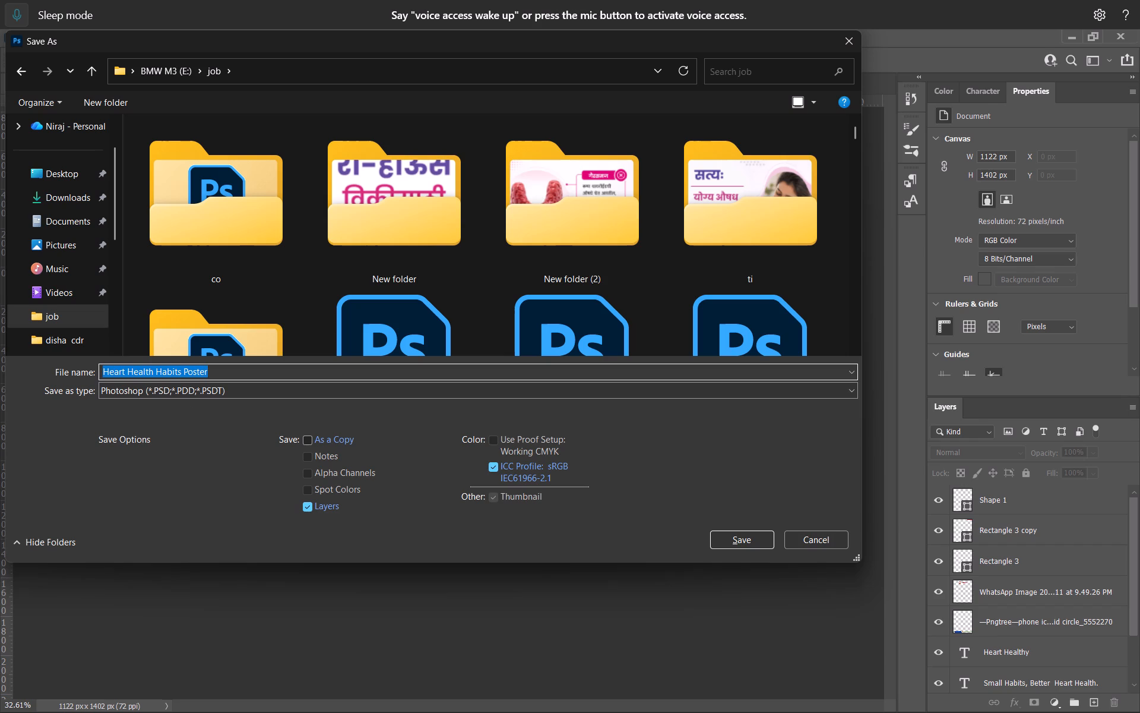
{"action": "type", "text": "lok"}
{"action": "key", "text": "space"}
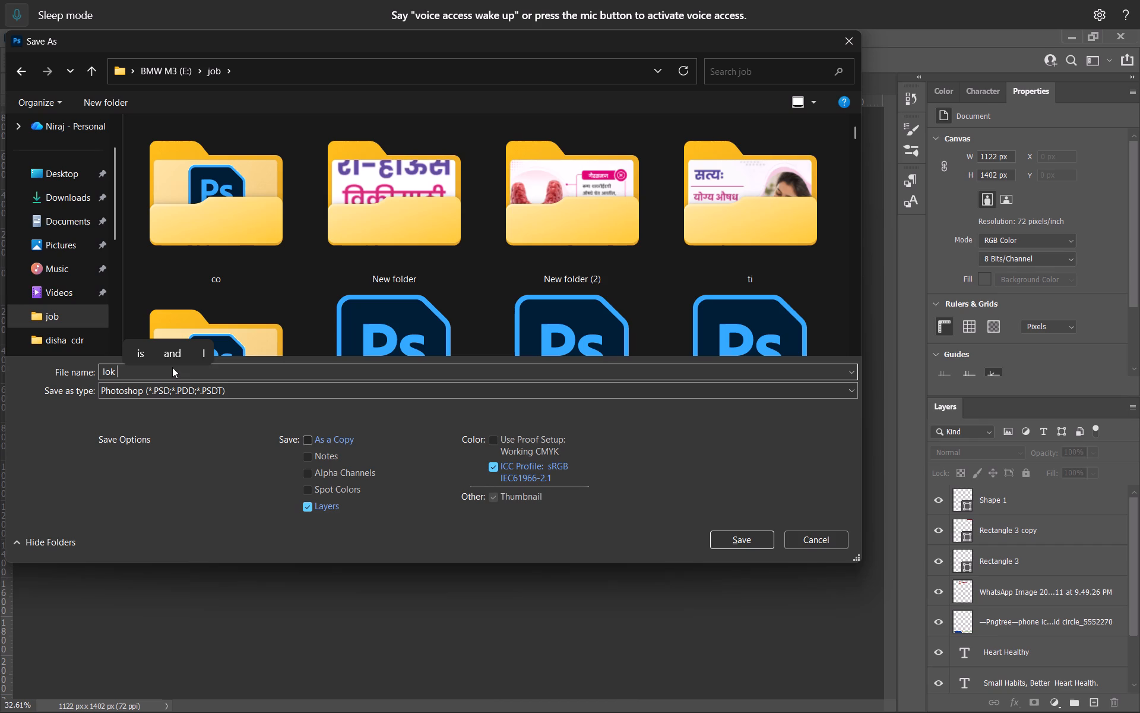
{"action": "type", "text": "dvf"}
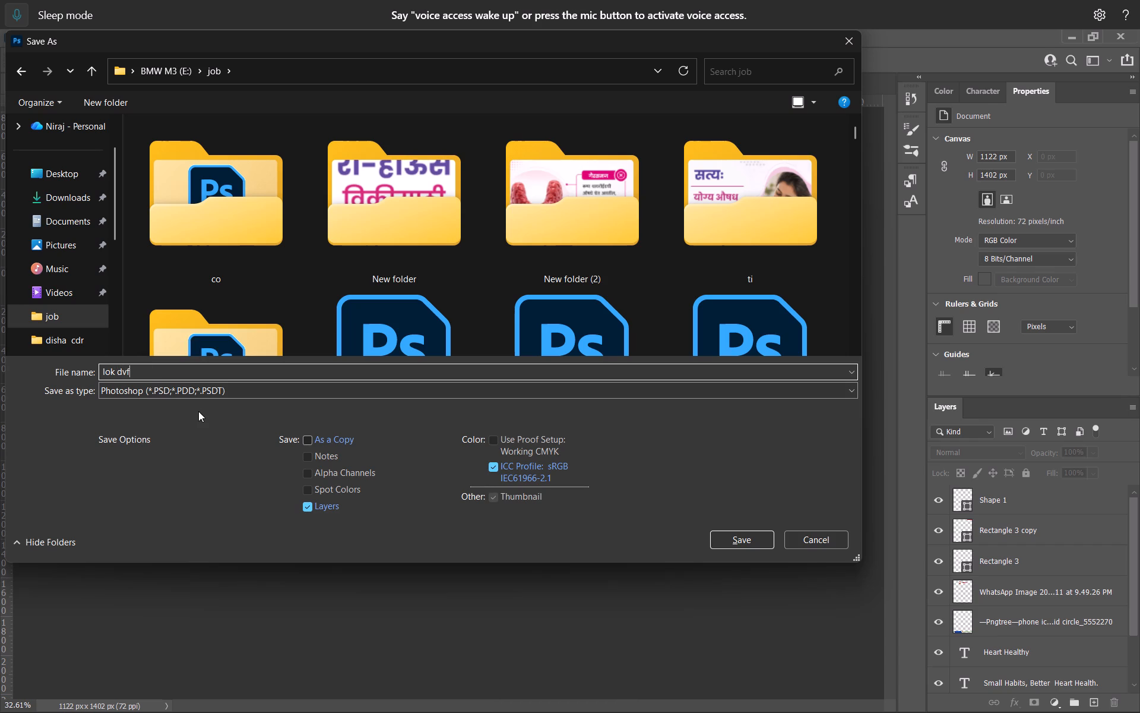
{"action": "key", "text": "Return"}
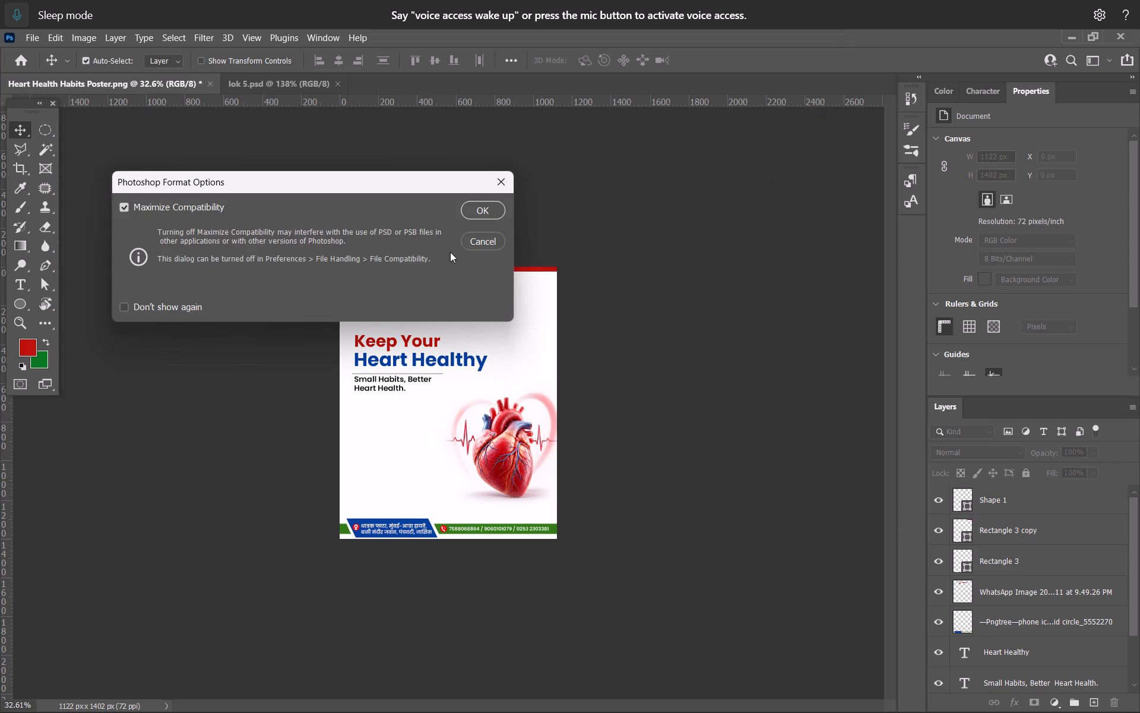
{"action": "left_click", "coordinate": [489, 201]}
Enlarge the heart background layer to about 127%, roughly 1440 × 1795 px, extending it beyond the poster's top, bottom and left edges, and deselect it.
{"action": "scroll", "coordinate": [521, 466], "scroll_direction": "down", "scroll_amount": 1, "text": "alt"}
{"action": "scroll", "coordinate": [521, 466], "scroll_direction": "up", "scroll_amount": 2, "text": "alt"}
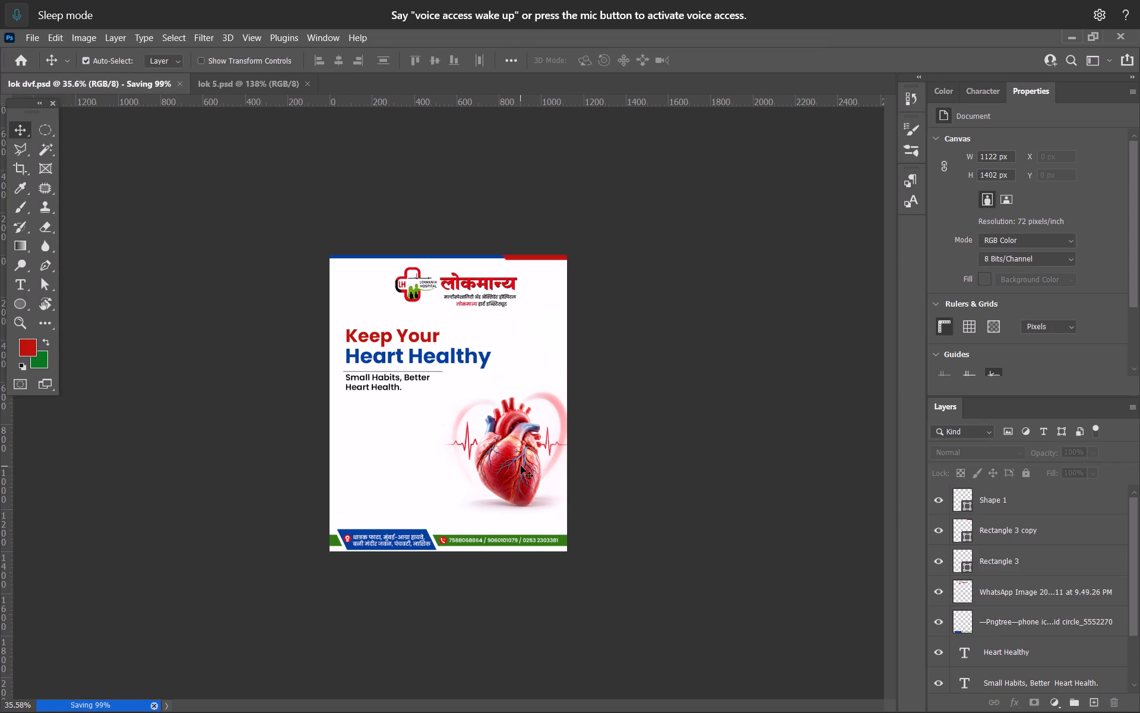
{"action": "left_click", "coordinate": [521, 466]}
{"action": "scroll", "coordinate": [1064, 605], "scroll_direction": "down", "scroll_amount": 11}
{"action": "left_click", "coordinate": [1111, 678]}
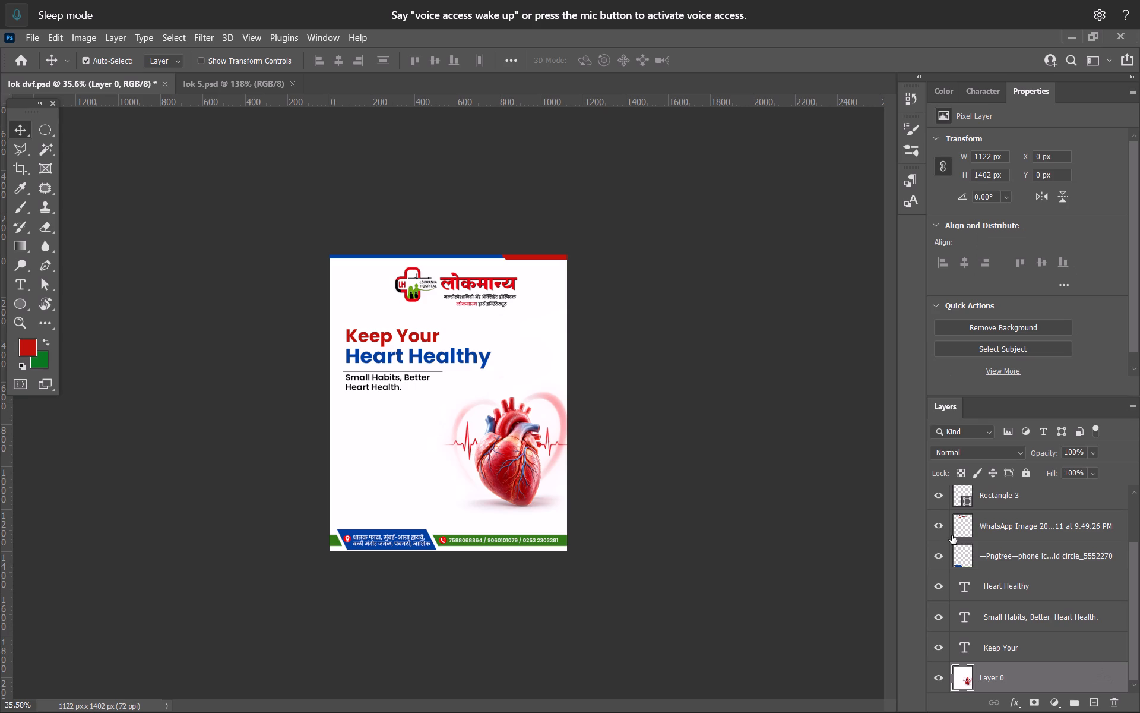
{"action": "scroll", "coordinate": [586, 407], "scroll_direction": "up", "scroll_amount": 3, "text": "alt"}
{"action": "left_click", "coordinate": [524, 463]}
{"action": "key", "text": "ctrl+t"}
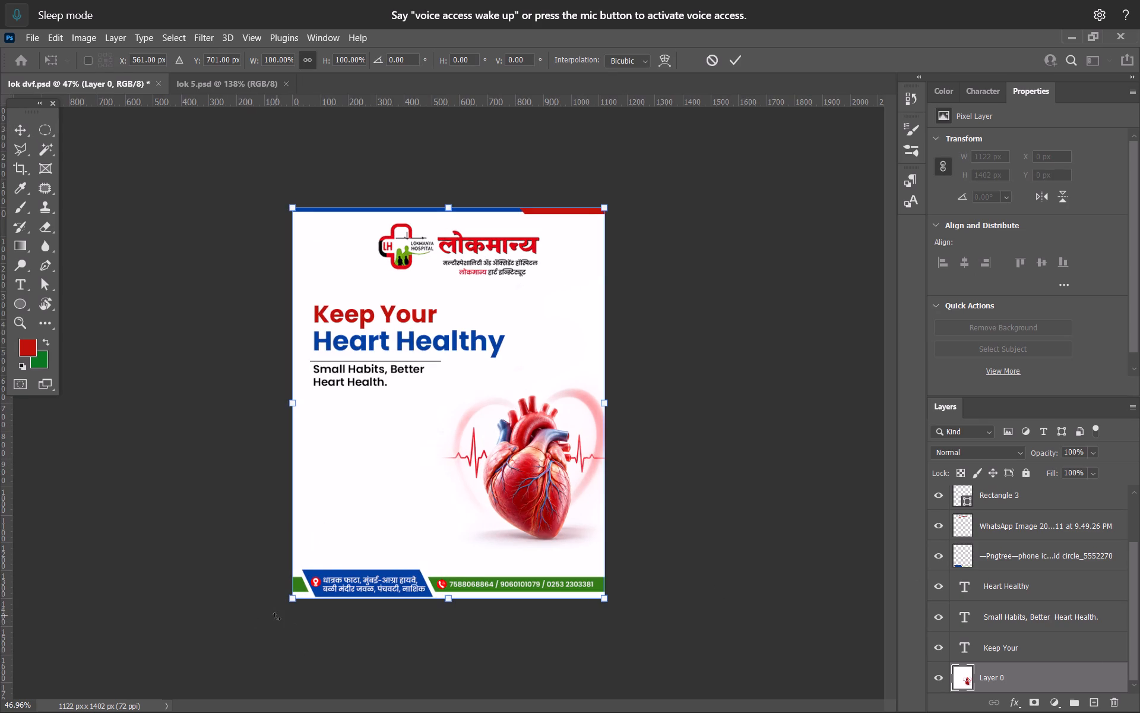
{"action": "left_click_drag", "start_coordinate": [294, 600], "coordinate": [292, 605]}
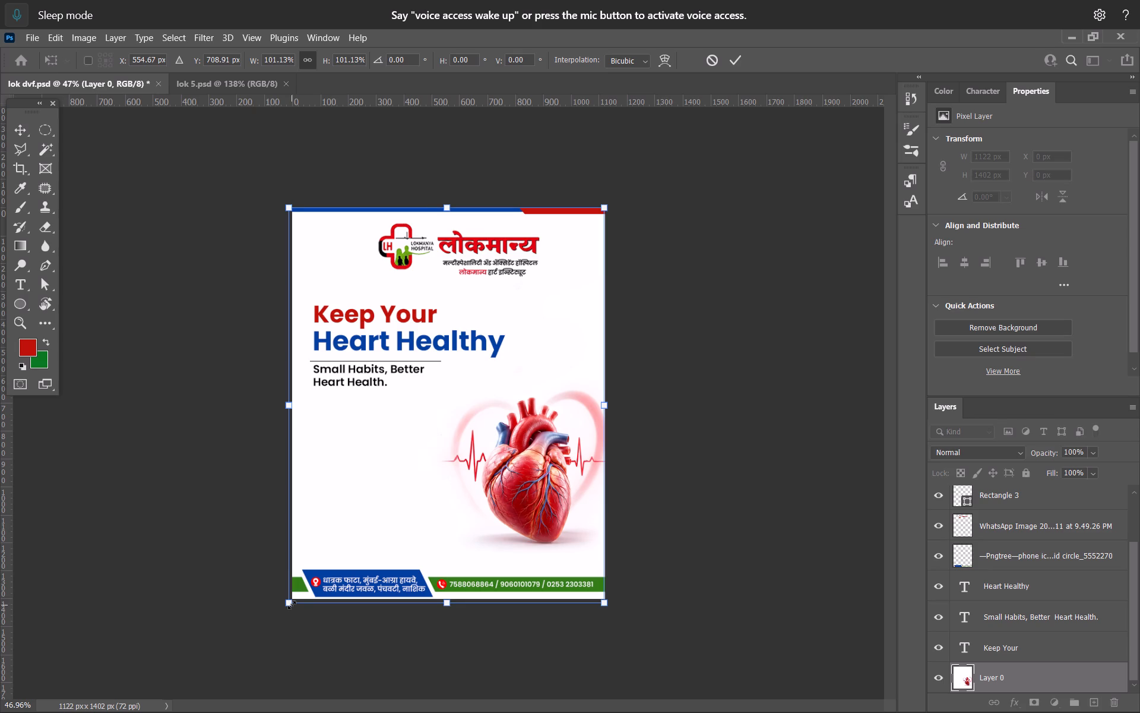
{"action": "key", "text": "ctrl+z"}
{"action": "left_click_drag", "start_coordinate": [290, 600], "coordinate": [264, 635]}
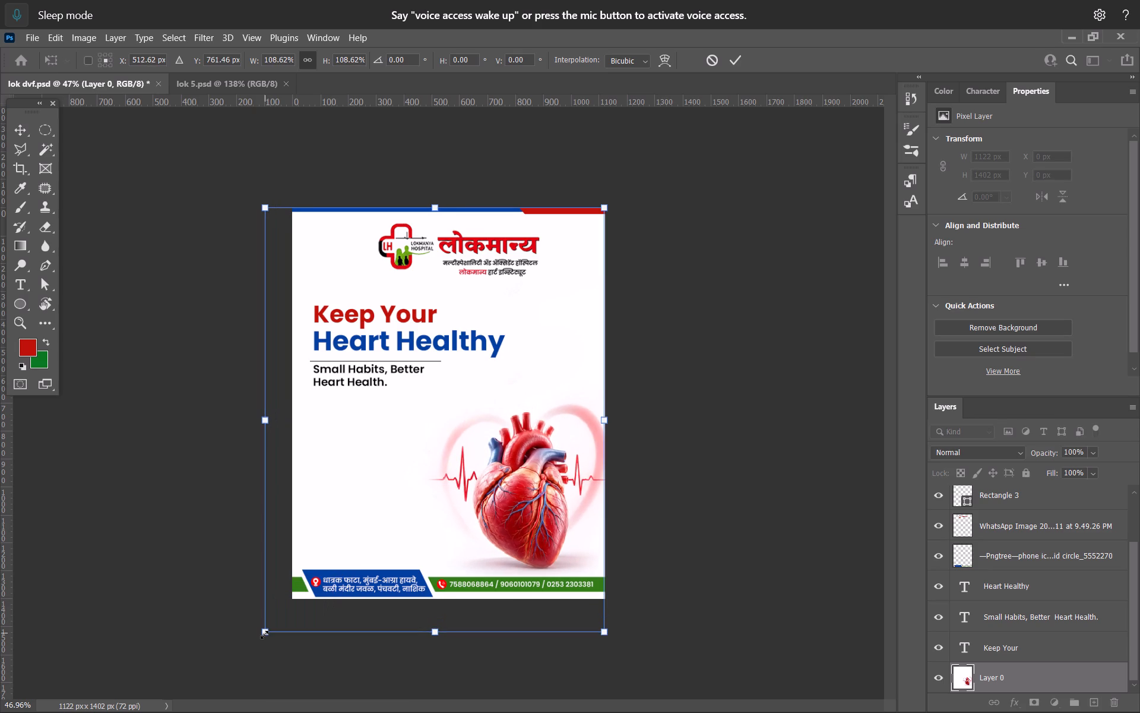
{"action": "left_click_drag", "start_coordinate": [260, 203], "coordinate": [241, 187]}
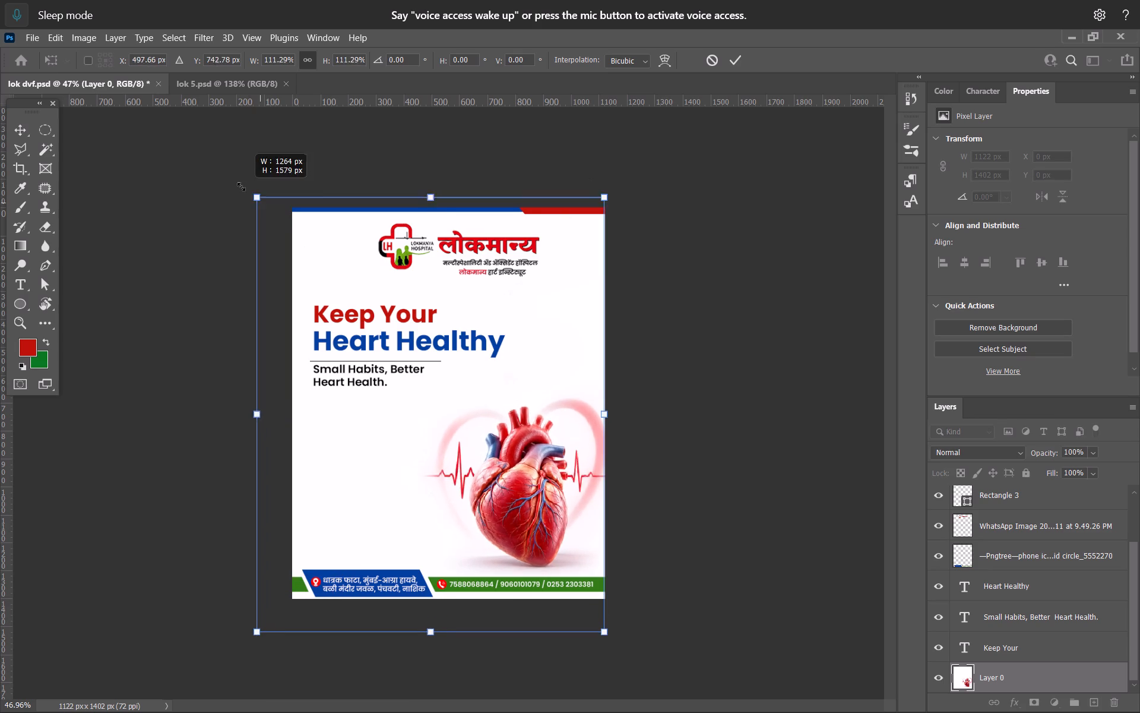
{"action": "left_click_drag", "start_coordinate": [241, 187], "coordinate": [207, 156]}
{"action": "left_click_drag", "start_coordinate": [207, 156], "coordinate": [193, 138]}
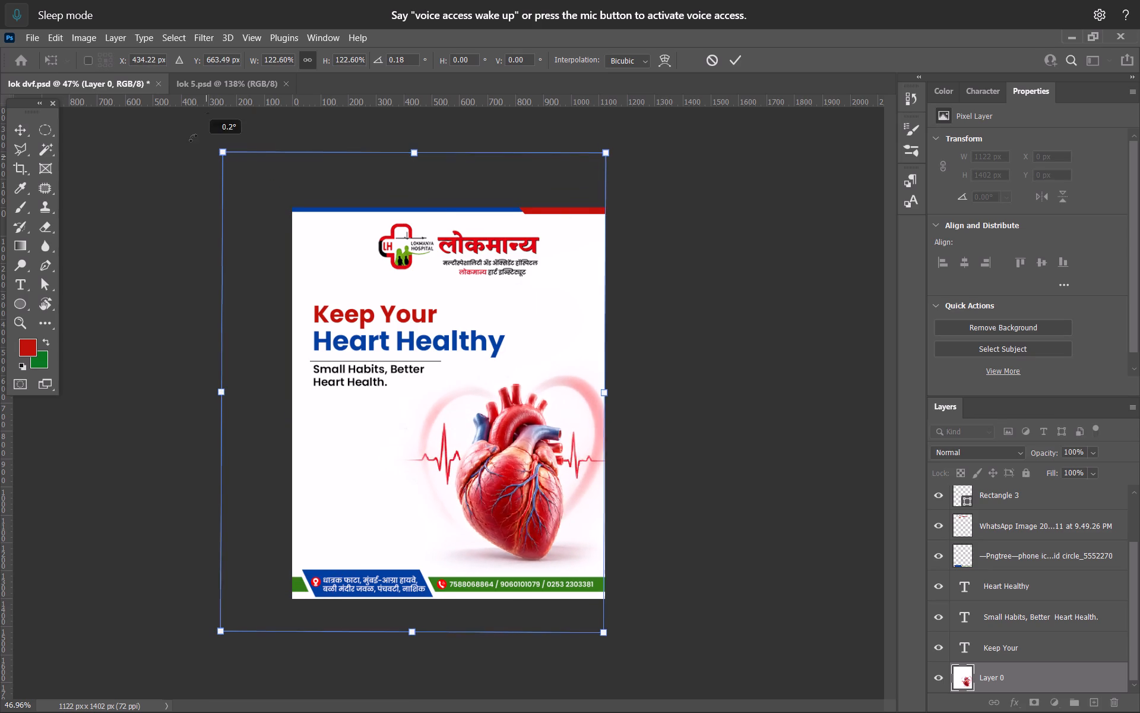
{"action": "left_click_drag", "start_coordinate": [193, 138], "coordinate": [186, 129]}
{"action": "left_click_drag", "start_coordinate": [218, 156], "coordinate": [202, 139]}
{"action": "left_click", "coordinate": [735, 53]}
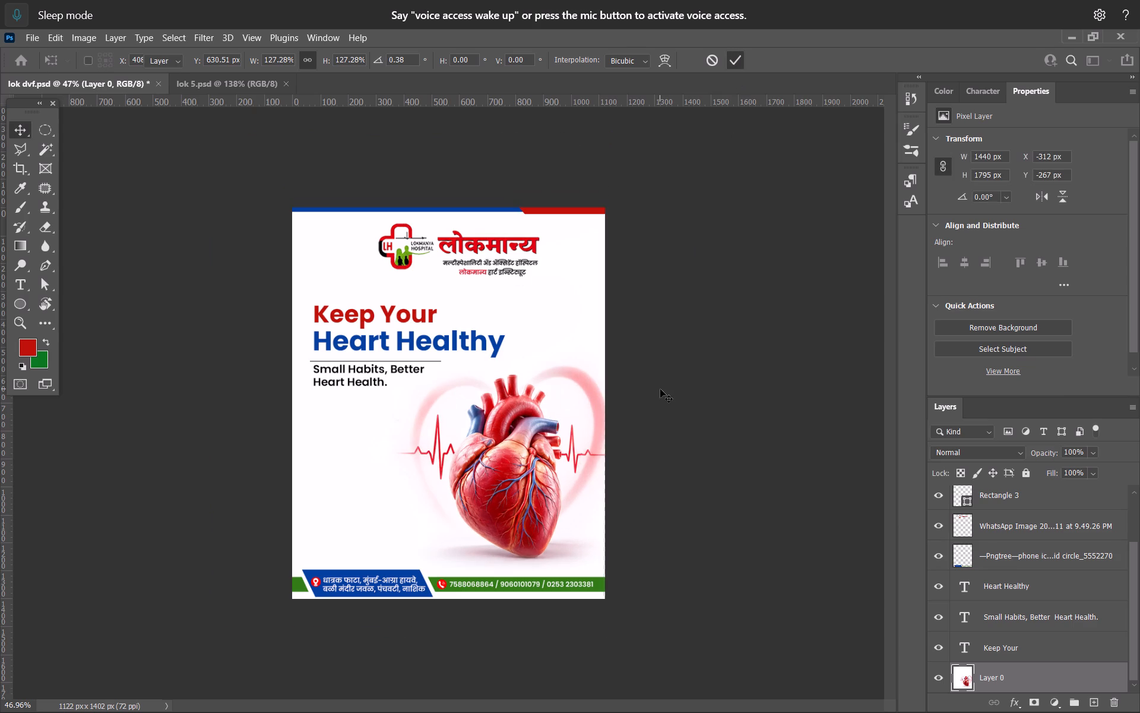
{"action": "left_click", "coordinate": [660, 389]}
Move the "Keep Your" and "Heart Healthy" headline lines up together to about Y 335 px.
{"action": "scroll", "coordinate": [505, 318], "scroll_direction": "up", "scroll_amount": 6, "text": "alt"}
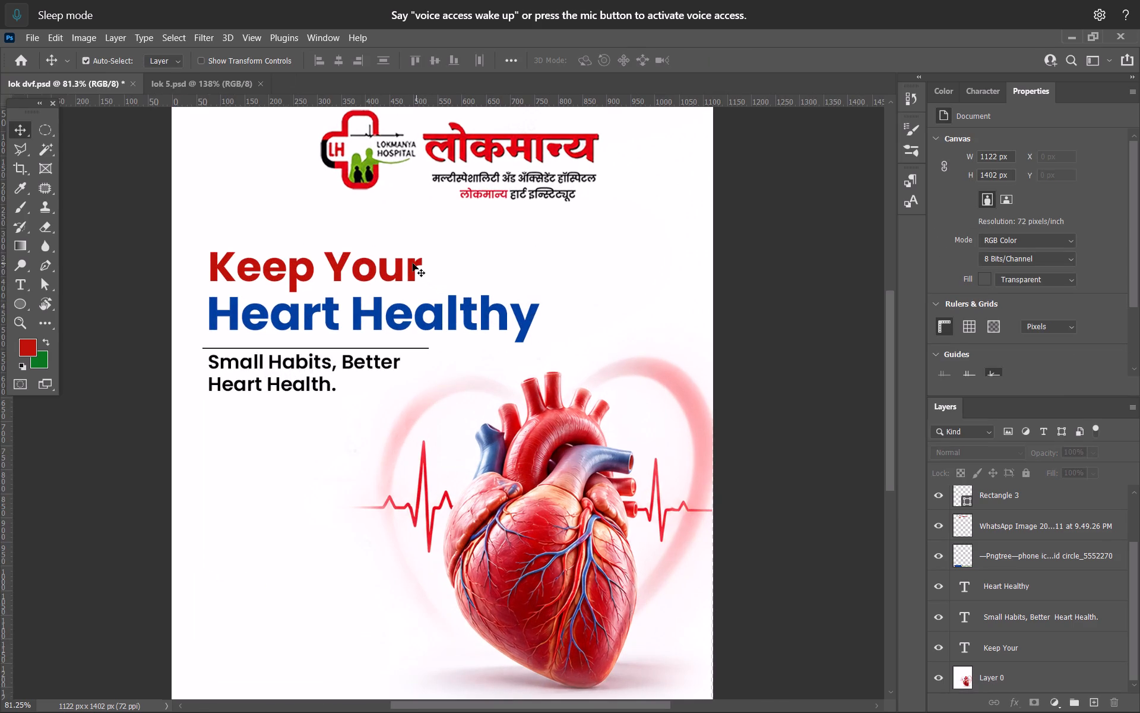
{"action": "left_click", "coordinate": [413, 263]}
{"action": "left_click", "coordinate": [422, 308], "text": "shift"}
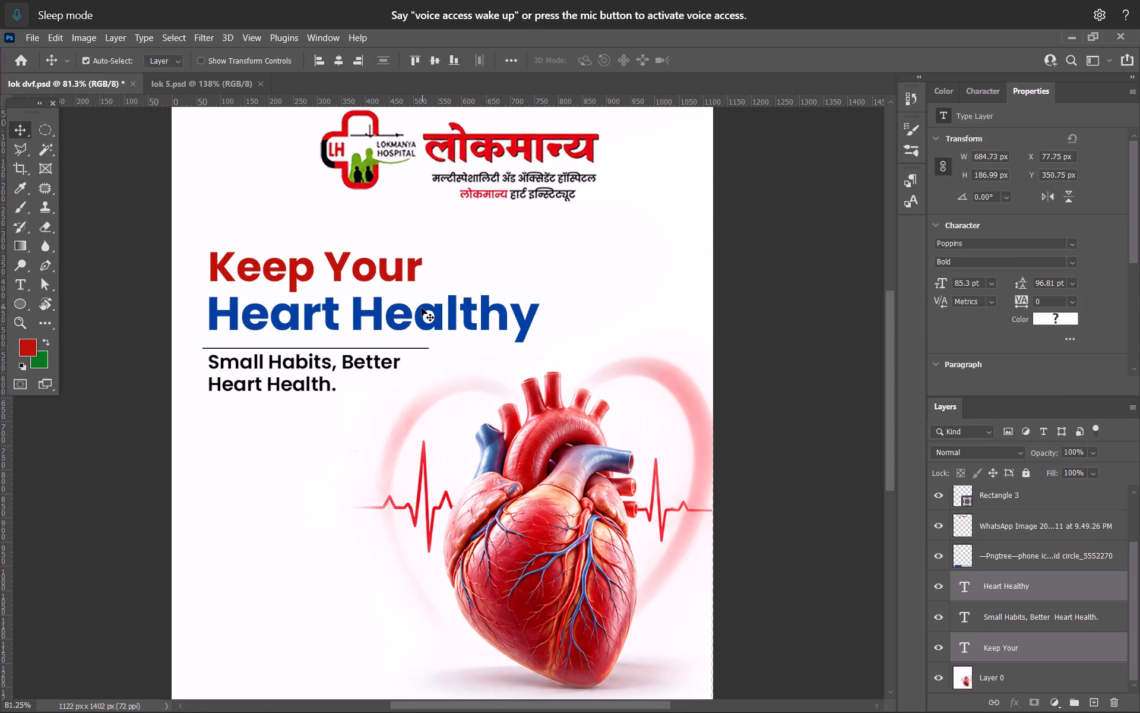
{"action": "key", "text": "Up"}
{"action": "key", "text": "Up"}
{"action": "key", "text": "Up"}
{"action": "key", "text": "Up"}
{"action": "key", "text": "Up"}
{"action": "key", "text": "Up"}
{"action": "key", "text": "Up"}
{"action": "key", "text": "Up"}
{"action": "key", "text": "Up"}
{"action": "key", "text": "Up"}
{"action": "key", "text": "Up"}
{"action": "key", "text": "Up"}
{"action": "key", "text": "Up"}
{"action": "key", "text": "Up"}
{"action": "key", "text": "Up"}
{"action": "key", "text": "Up"}
{"action": "key", "text": "Up"}
{"action": "key", "text": "Up"}
{"action": "key", "text": "Up"}
{"action": "key", "text": "Up"}
Scale the two headline lines up together to about 108%, roughly 742 px wide.
{"action": "left_click", "coordinate": [419, 305]}
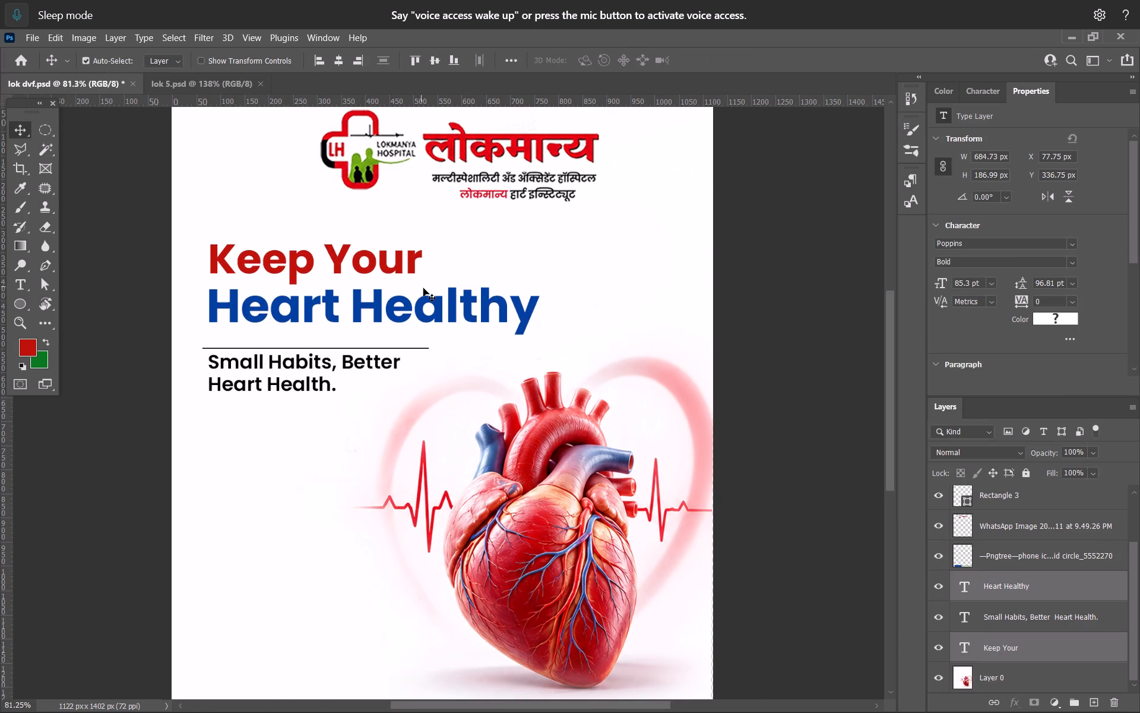
{"action": "key", "text": "ctrl+t"}
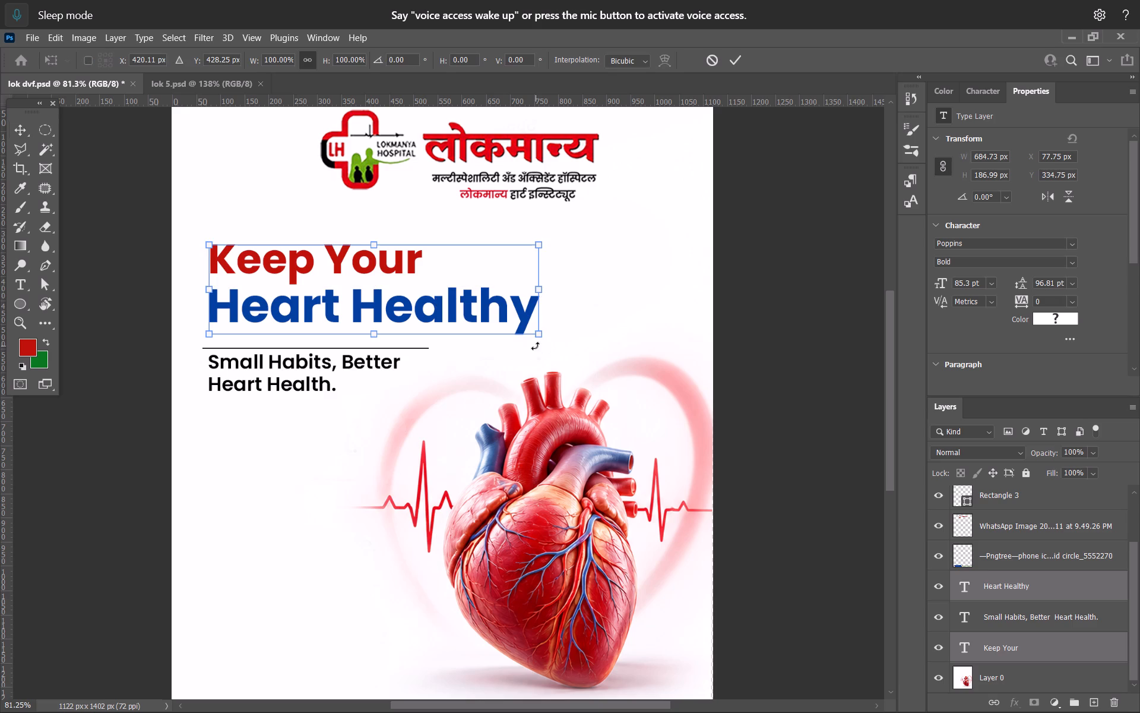
{"action": "left_click_drag", "start_coordinate": [546, 336], "coordinate": [584, 361]}
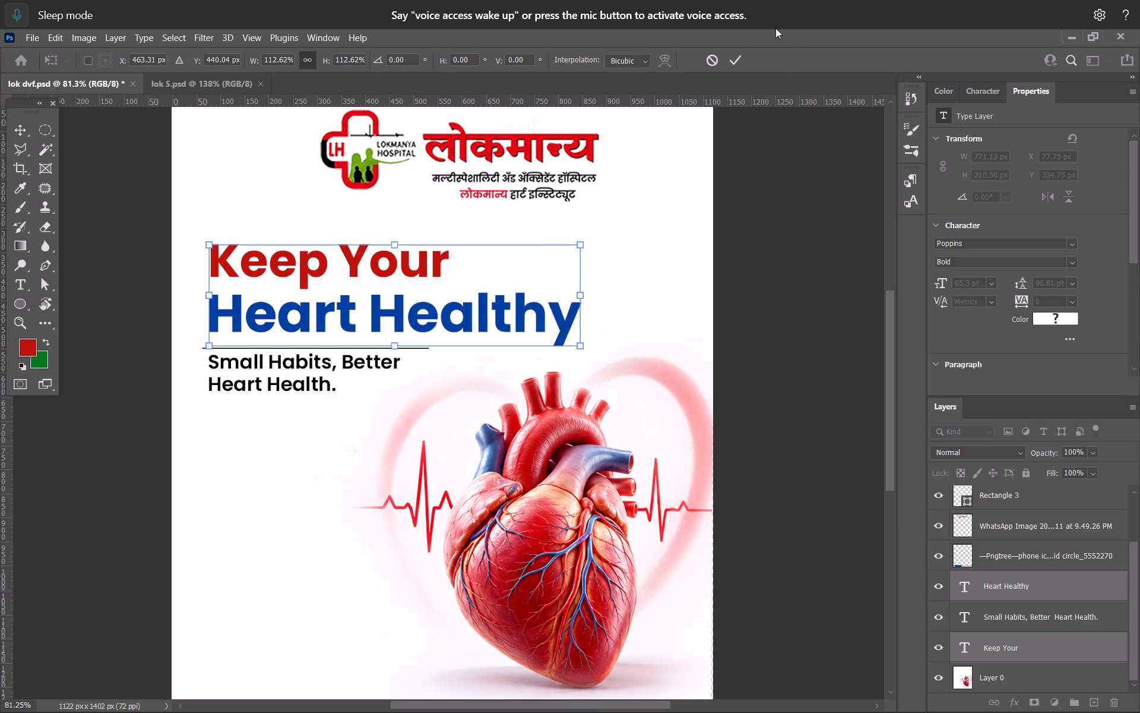
{"action": "left_click_drag", "start_coordinate": [581, 244], "coordinate": [568, 254]}
{"action": "left_click", "coordinate": [729, 65]}
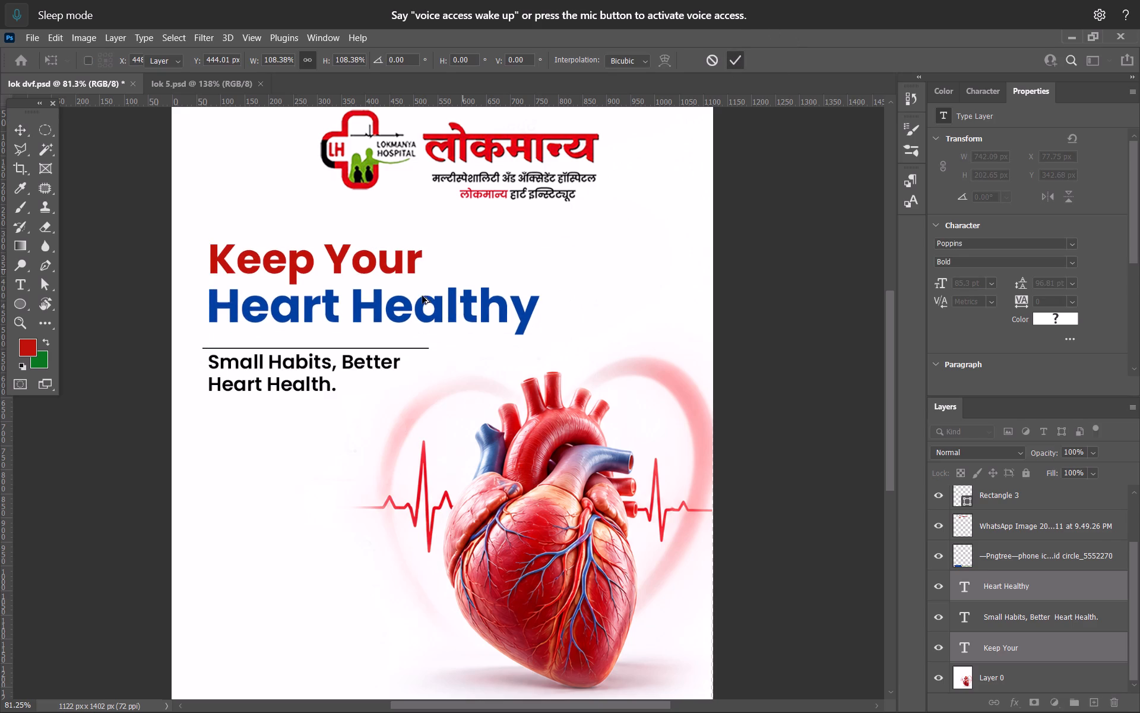
Nudge the enlarged headline lines up slightly to widen the gap above the divider line.
{"action": "scroll", "coordinate": [422, 296], "scroll_direction": "up", "scroll_amount": 13, "text": "alt"}
{"action": "key", "text": "space"}
{"action": "key", "text": "space"}
{"action": "key", "text": "space"}
{"action": "key", "text": "space"}
{"action": "key", "text": "space"}
{"action": "key", "text": "space"}
{"action": "left_click_drag", "start_coordinate": [403, 257], "coordinate": [521, 411]}
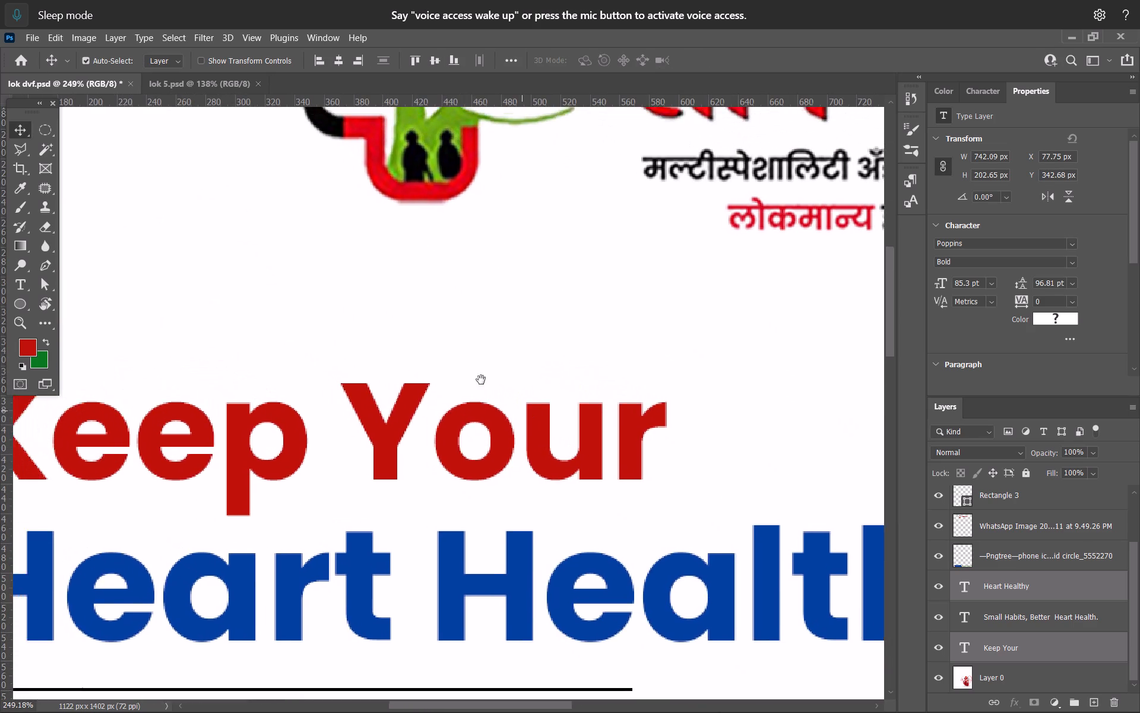
{"action": "scroll", "coordinate": [481, 380], "scroll_direction": "down", "scroll_amount": 15, "text": "alt"}
{"action": "key", "text": "Up"}
{"action": "key", "text": "Up"}
{"action": "key", "text": "Up"}
{"action": "key", "text": "Up"}
{"action": "key", "text": "Up"}
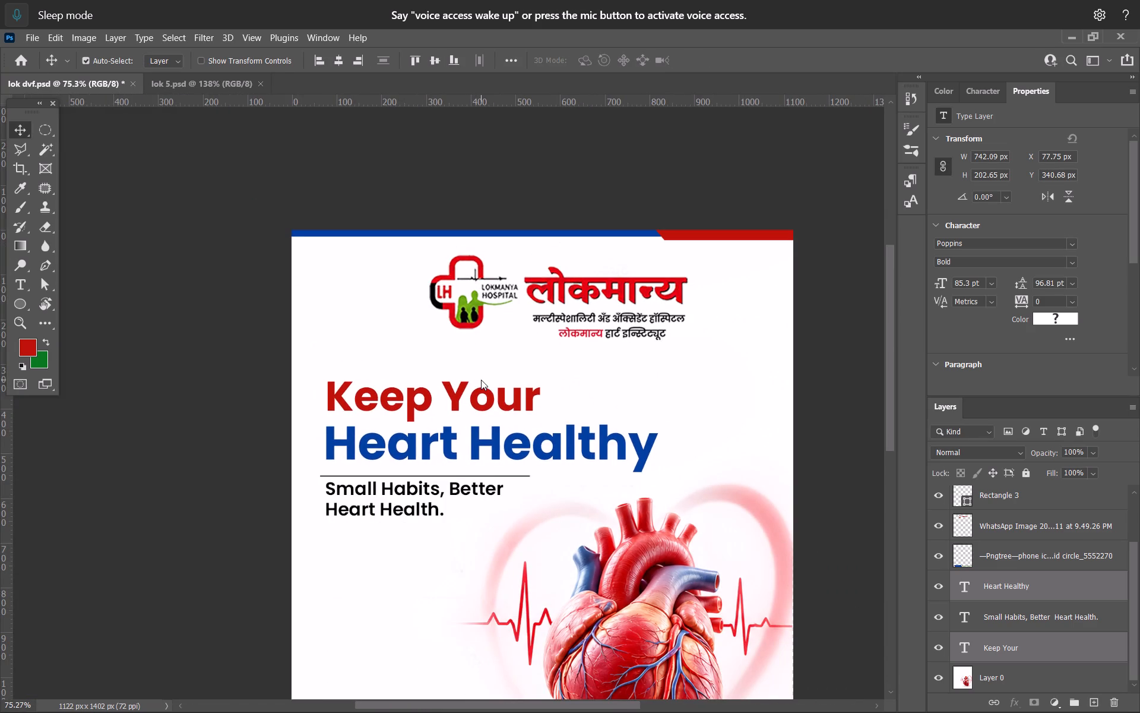
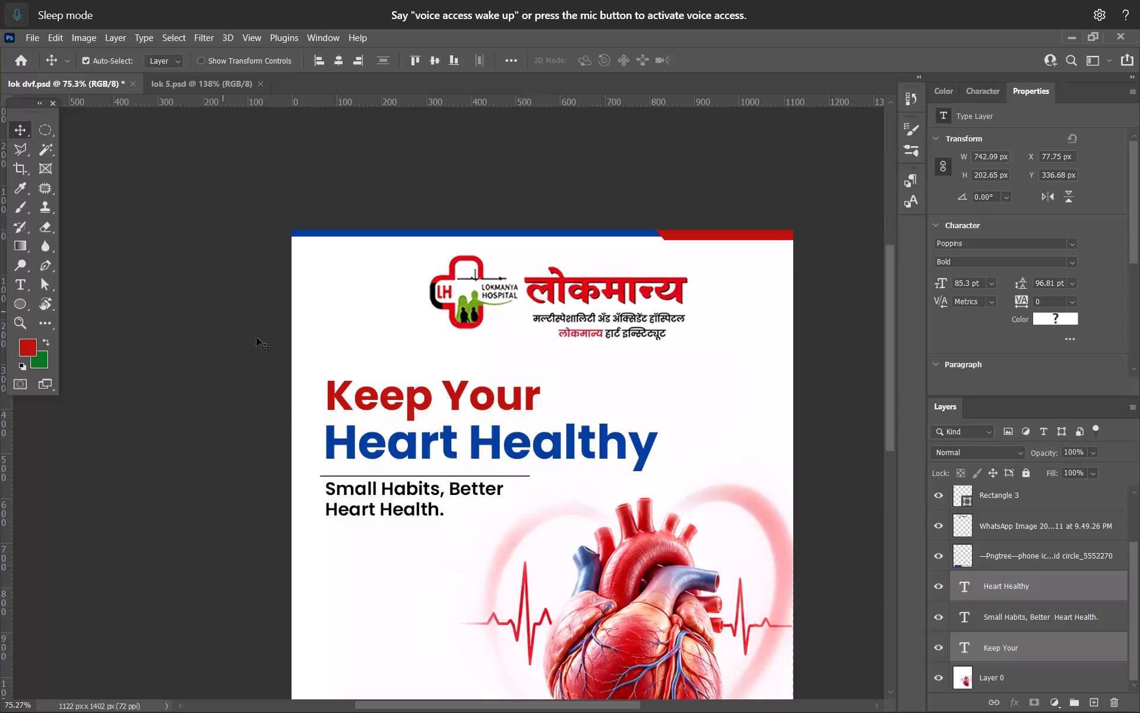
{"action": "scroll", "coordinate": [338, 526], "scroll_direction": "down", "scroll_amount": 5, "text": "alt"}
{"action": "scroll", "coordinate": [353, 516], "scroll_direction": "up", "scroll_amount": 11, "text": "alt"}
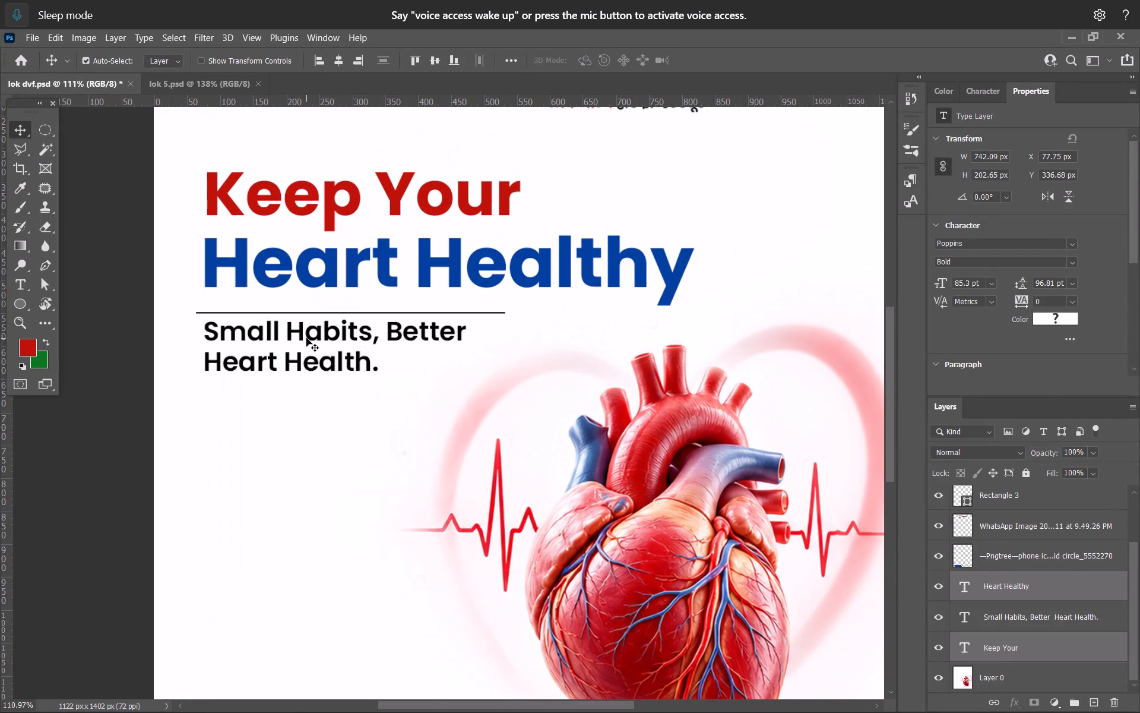
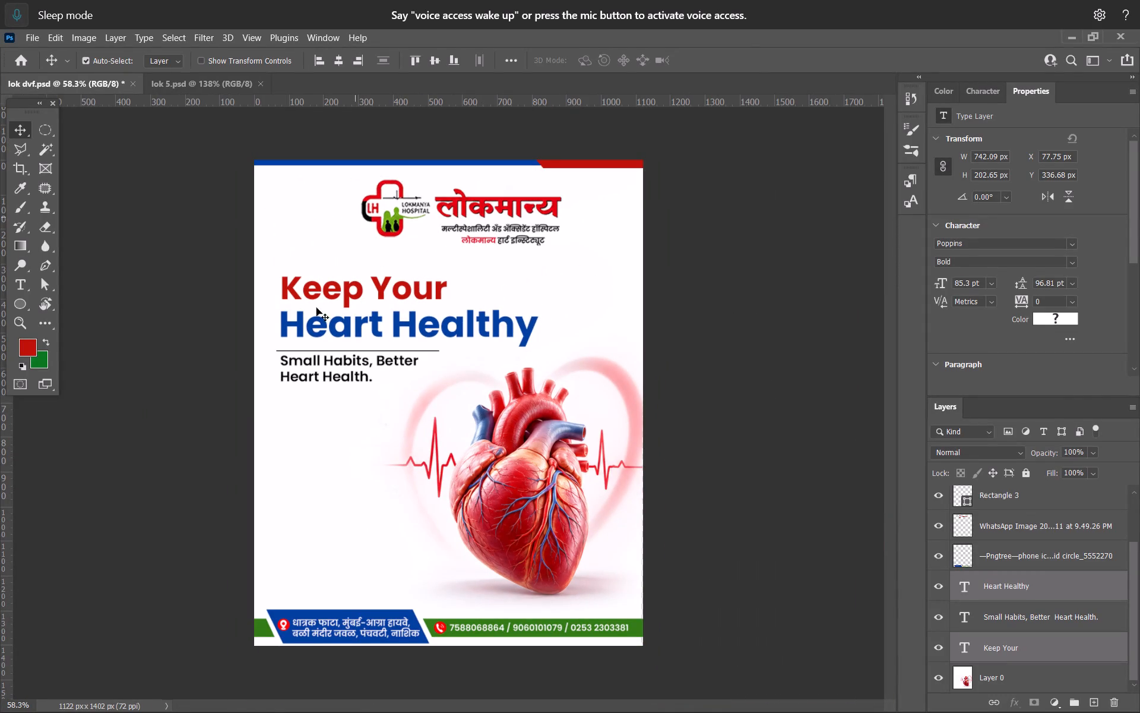
Nudge the Lokmanya Hospital logo at the top of the post down about 15 px and slightly left, to X 306 px, Y 71 px.
{"action": "scroll", "coordinate": [299, 350], "scroll_direction": "up", "scroll_amount": 8, "text": "alt"}
{"action": "scroll", "coordinate": [299, 350], "scroll_direction": "down", "scroll_amount": 9, "text": "alt"}
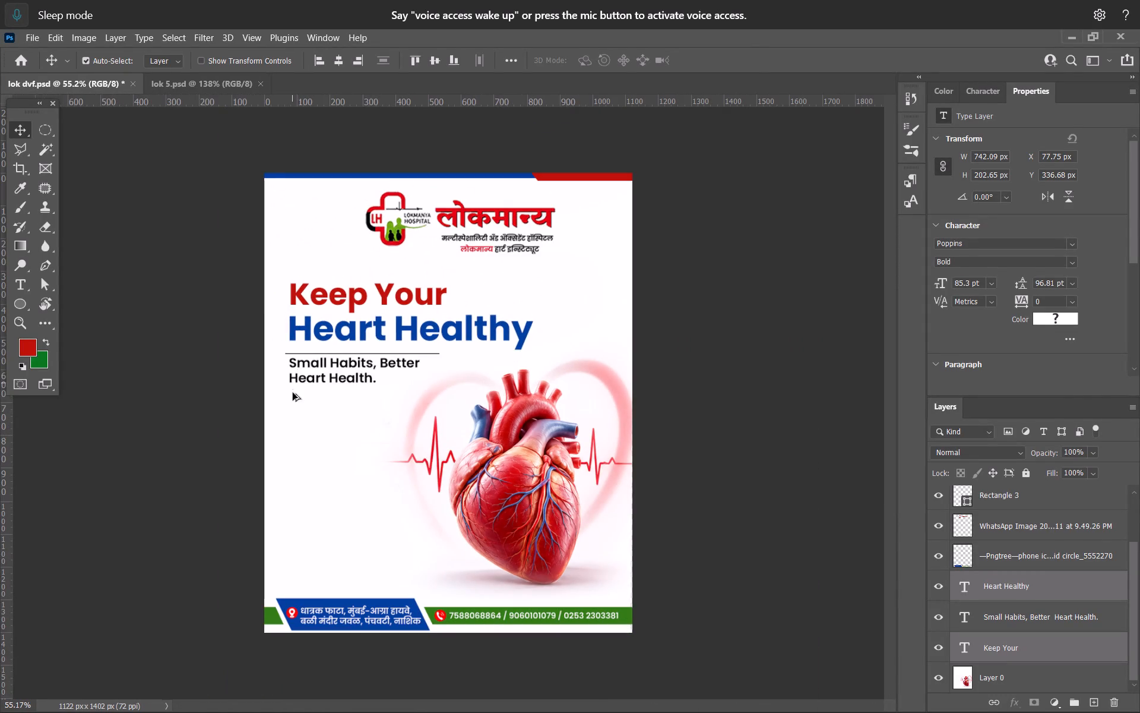
{"action": "scroll", "coordinate": [370, 158], "scroll_direction": "up", "scroll_amount": 8, "text": "alt"}
{"action": "key", "text": "space"}
{"action": "key", "text": "space"}
{"action": "key", "text": "space"}
{"action": "key", "text": "space"}
{"action": "key", "text": "space"}
{"action": "key", "text": "space"}
{"action": "key", "text": "space"}
{"action": "key", "text": "space"}
{"action": "key", "text": "space"}
{"action": "key", "text": "space"}
{"action": "key", "text": "space"}
{"action": "left_click_drag", "start_coordinate": [366, 189], "coordinate": [346, 329]}
{"action": "left_click", "coordinate": [342, 324]}
{"action": "scroll", "coordinate": [342, 324], "scroll_direction": "down", "scroll_amount": 6, "text": "alt"}
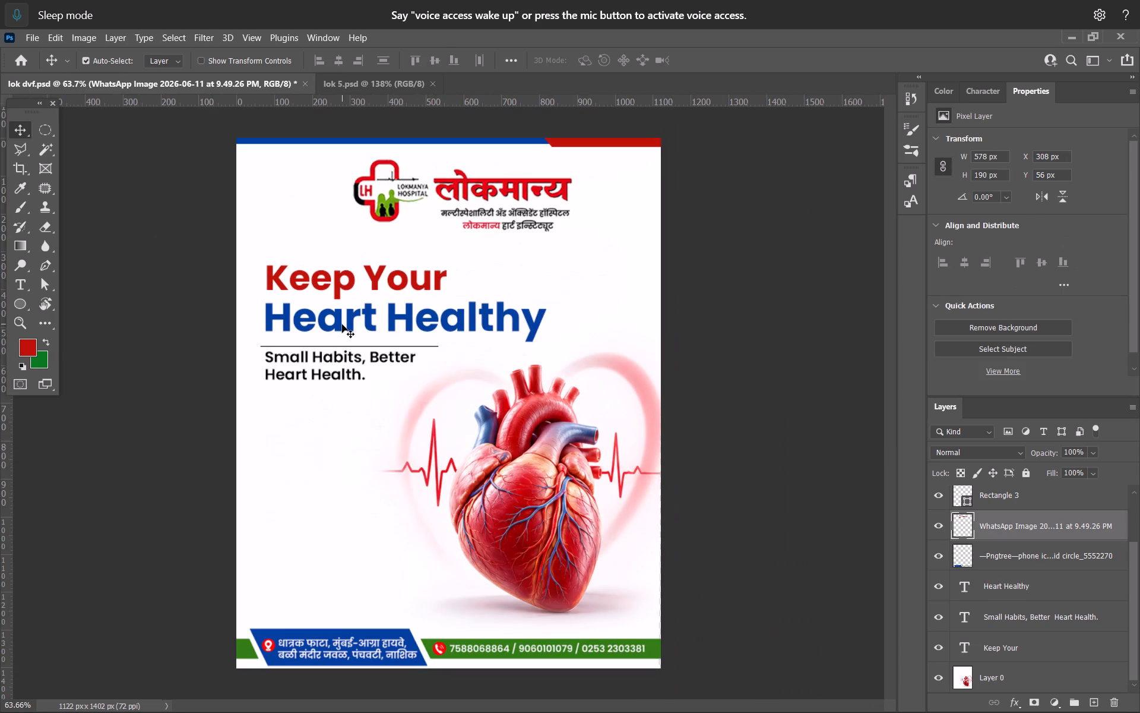
{"action": "key", "text": "Down"}
{"action": "key", "text": "Down"}
{"action": "key", "text": "Down"}
{"action": "key", "text": "Down"}
{"action": "key", "text": "Down"}
{"action": "key", "text": "Down"}
{"action": "key", "text": "Down"}
{"action": "key", "text": "Down"}
{"action": "key", "text": "Down"}
{"action": "key", "text": "Down"}
{"action": "key", "text": "Down"}
{"action": "key", "text": "Down"}
{"action": "key", "text": "Down"}
{"action": "key", "text": "Down"}
{"action": "key", "text": "Down"}
{"action": "key", "text": "Down"}
{"action": "key", "text": "Down"}
{"action": "key", "text": "Left"}
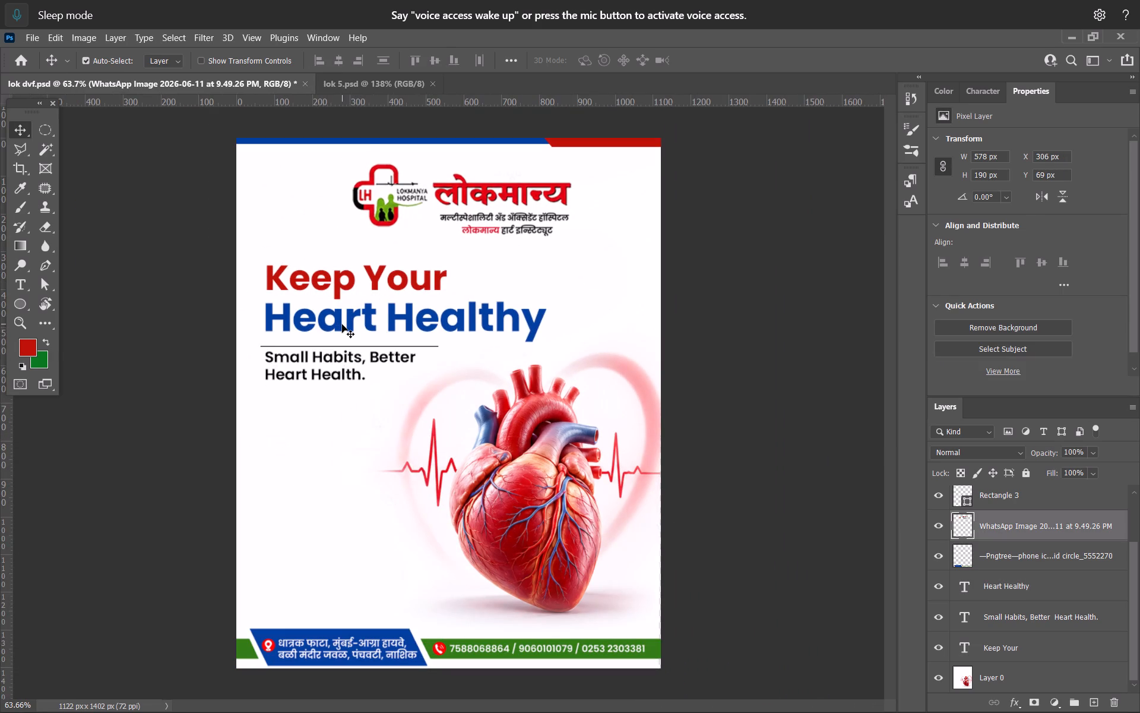
{"action": "key", "text": "Down"}
{"action": "key", "text": "Down"}
{"action": "key", "text": "Down"}
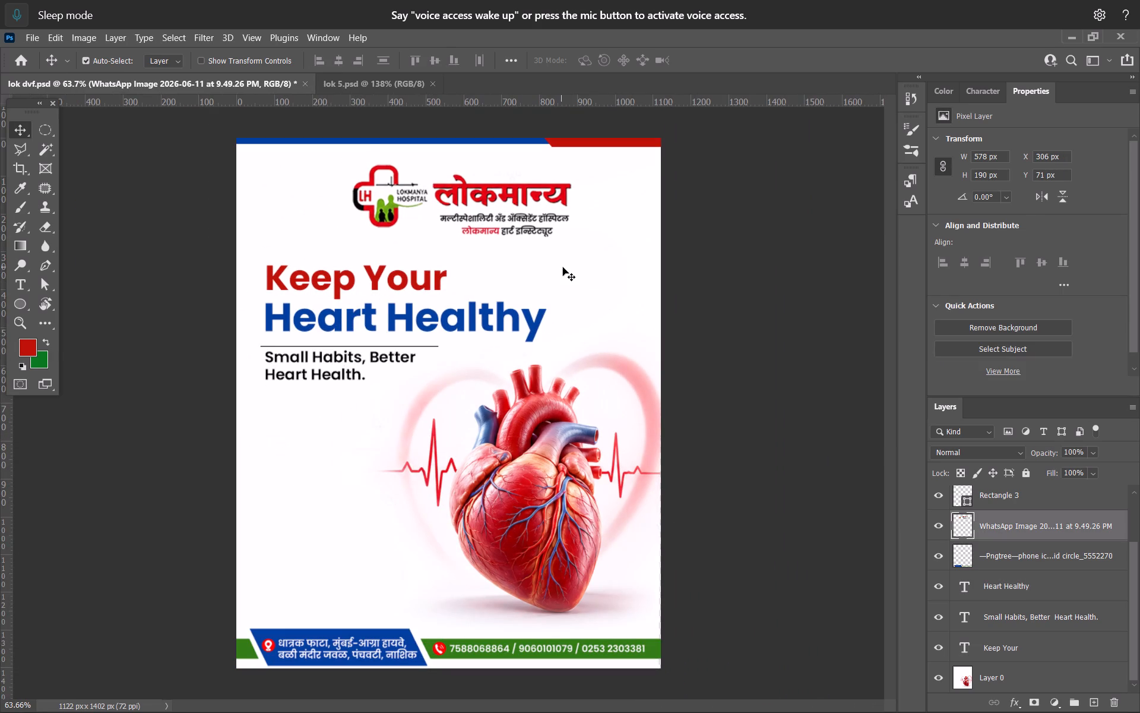
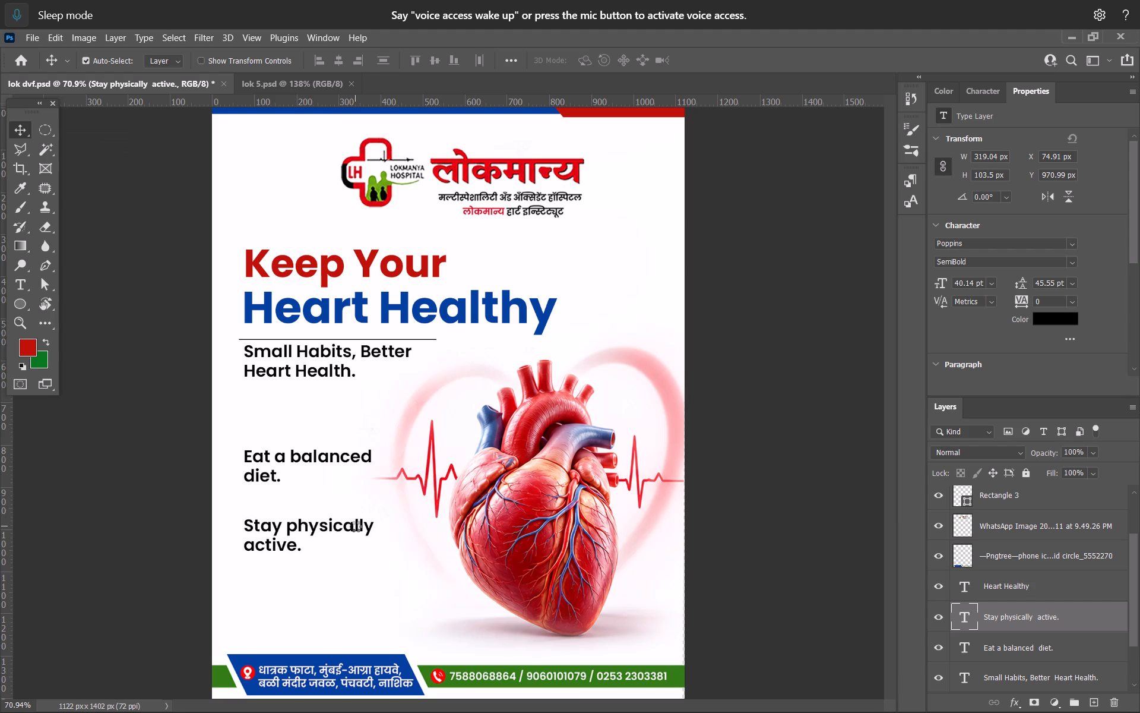
Copy the third bullet, "Monitor blood pressure and cholesterol.", from the ChatGPT poster prompt and return to Photoshop.
{"action": "key", "text": "alt+Tab"}
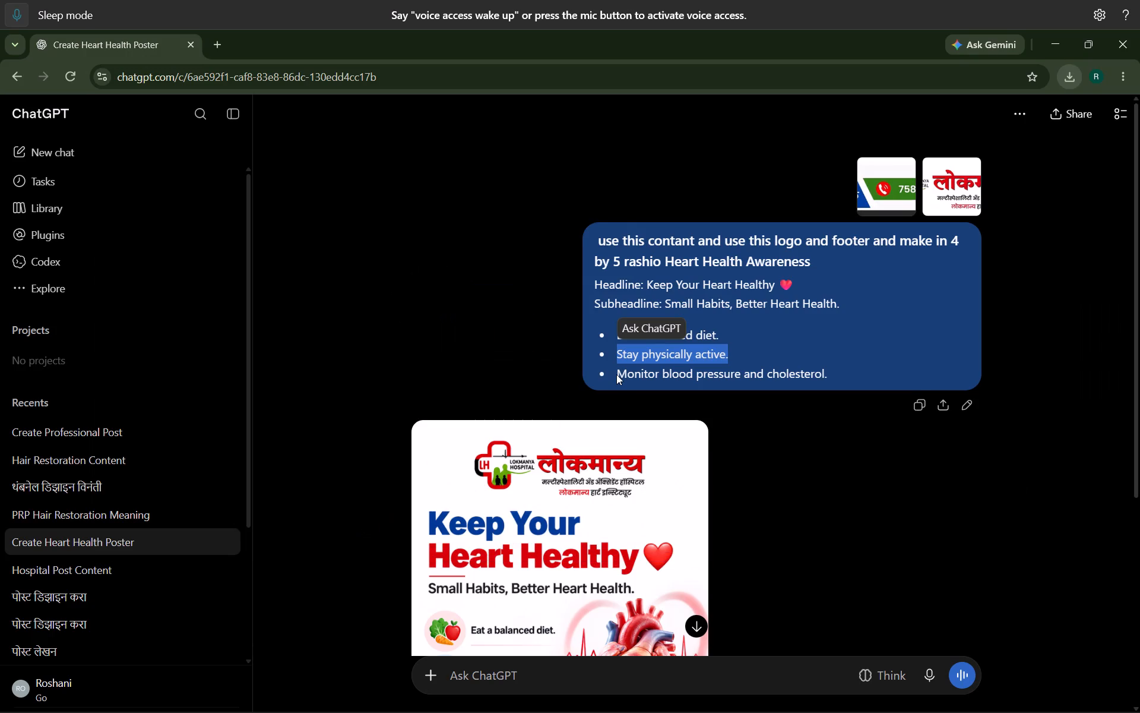
{"action": "triple_click", "coordinate": [616, 374]}
{"action": "key", "text": "ctrl+c"}
{"action": "key", "text": "ctrl+c"}
{"action": "key", "text": "alt+Tab"}
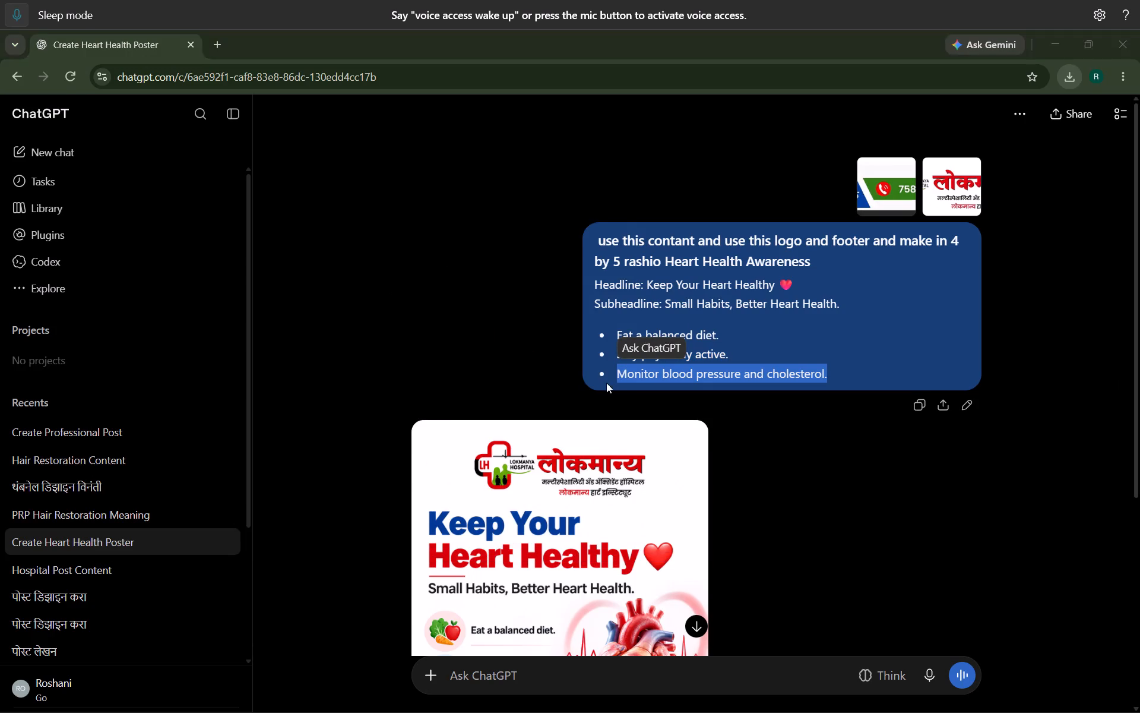
Duplicate the second bullet text about 156 px below and paste in "Monitor blood pressure and cholesterol.".
{"action": "scroll", "coordinate": [436, 479], "scroll_direction": "up", "scroll_amount": 2, "text": "alt"}
{"action": "key", "text": "space"}
{"action": "key", "text": "space"}
{"action": "key", "text": "space"}
{"action": "key", "text": "space"}
{"action": "key", "text": "space"}
{"action": "key", "text": "space"}
{"action": "key", "text": "space"}
{"action": "key", "text": "space"}
{"action": "key", "text": "space"}
{"action": "key", "text": "space"}
{"action": "left_click_drag", "start_coordinate": [360, 479], "coordinate": [505, 284]}
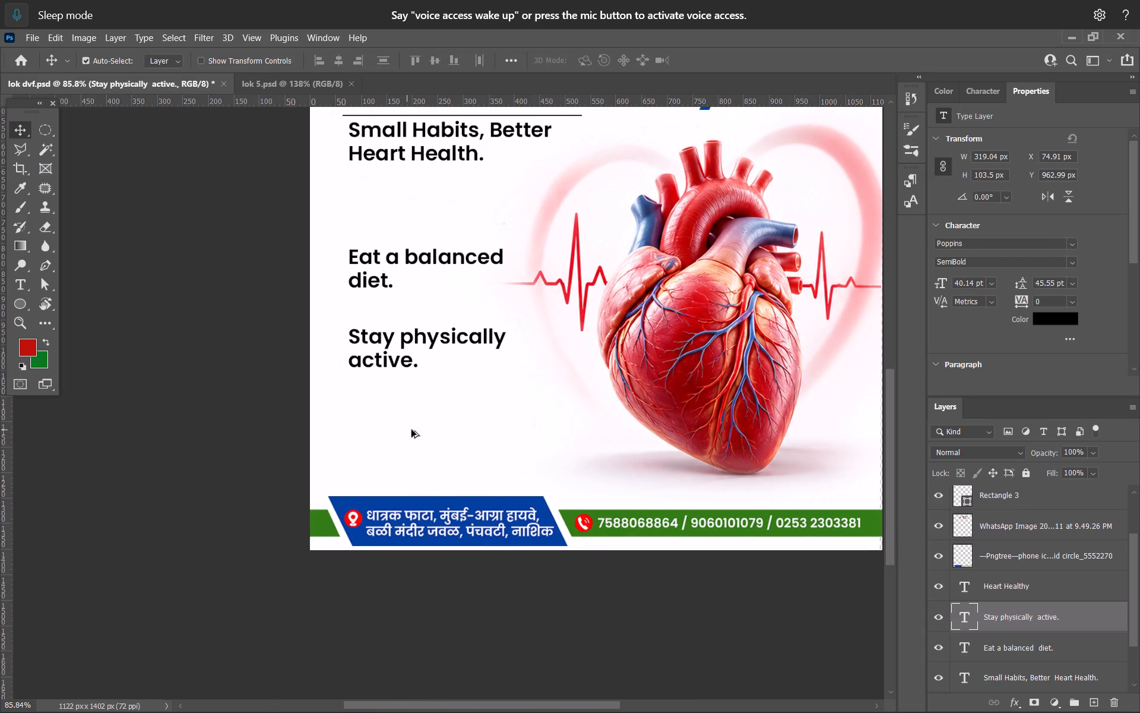
{"action": "scroll", "coordinate": [315, 417], "scroll_direction": "up", "scroll_amount": 2, "text": "alt"}
{"action": "left_click", "coordinate": [361, 323], "text": "alt"}
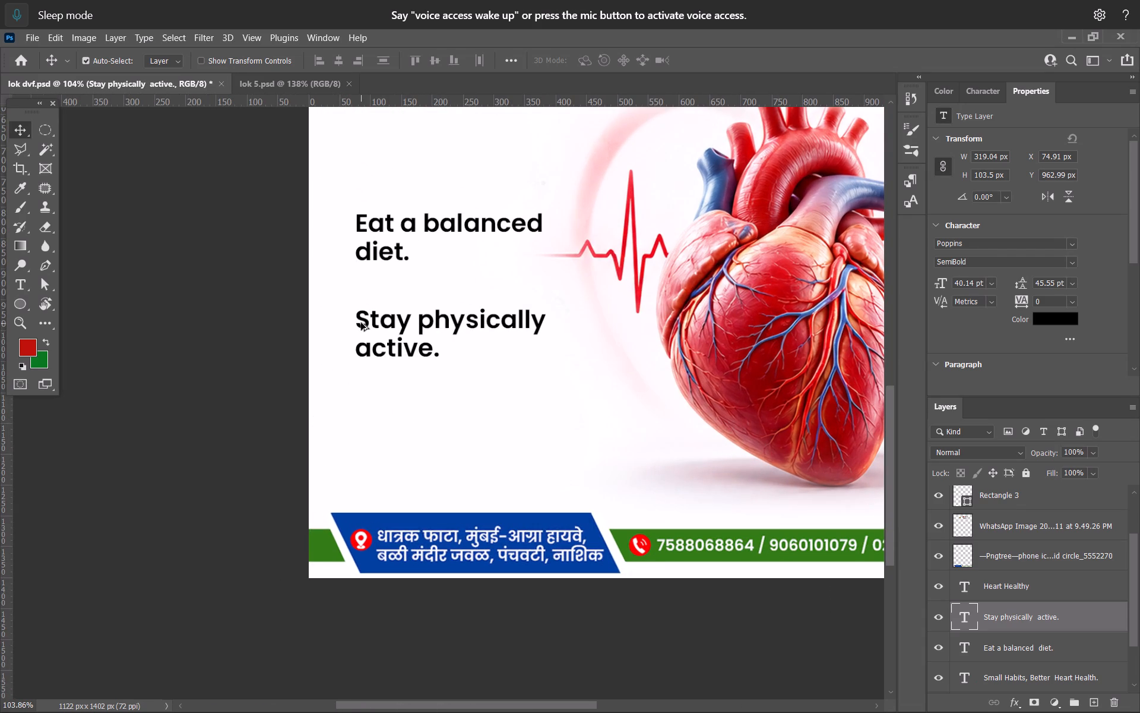
{"action": "left_click", "coordinate": [289, 348]}
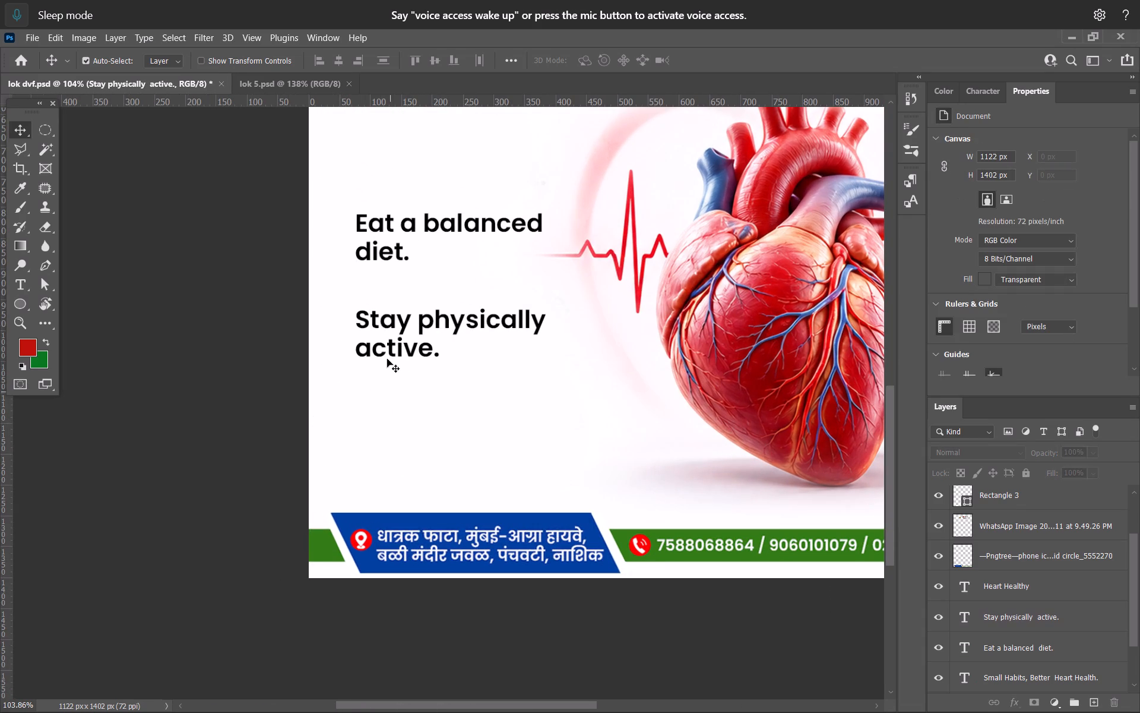
{"action": "left_click_drag", "start_coordinate": [384, 321], "coordinate": [388, 419], "text": "alt"}
{"action": "double_click", "coordinate": [388, 419]}
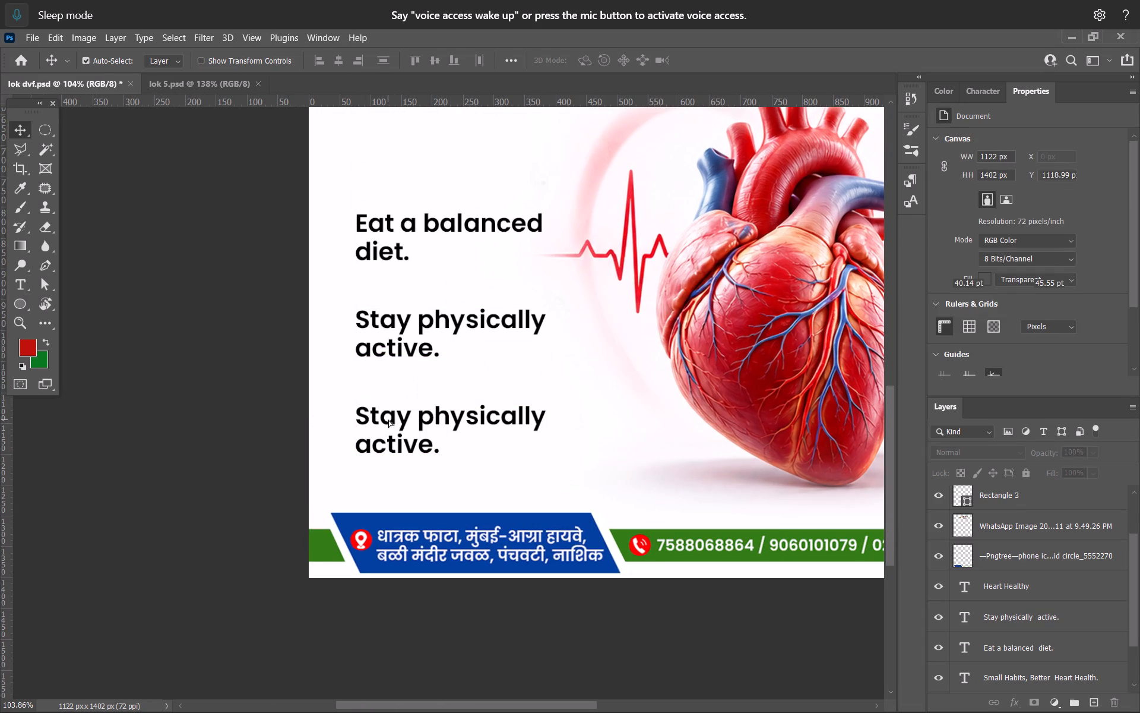
{"action": "key", "text": "ctrl+v"}
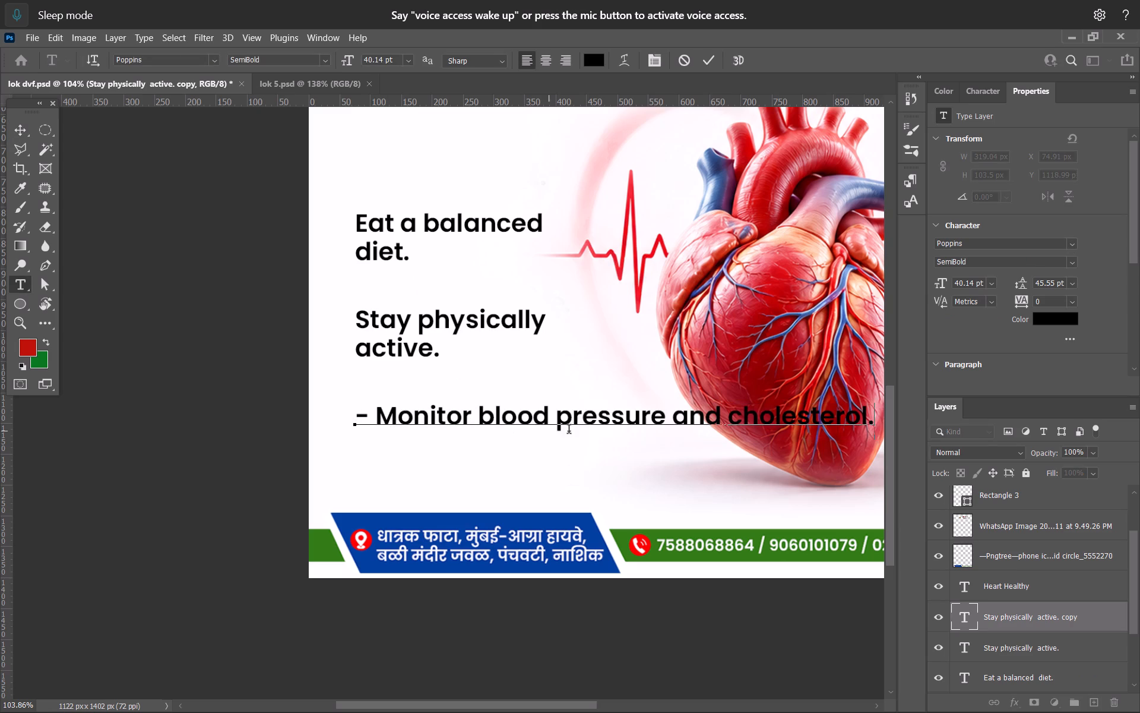
Remove the leading dash from the third bullet text and break it onto two lines before "and cholesterol.".
{"action": "left_click_drag", "start_coordinate": [661, 422], "coordinate": [673, 422]}
{"action": "left_click", "coordinate": [375, 417]}
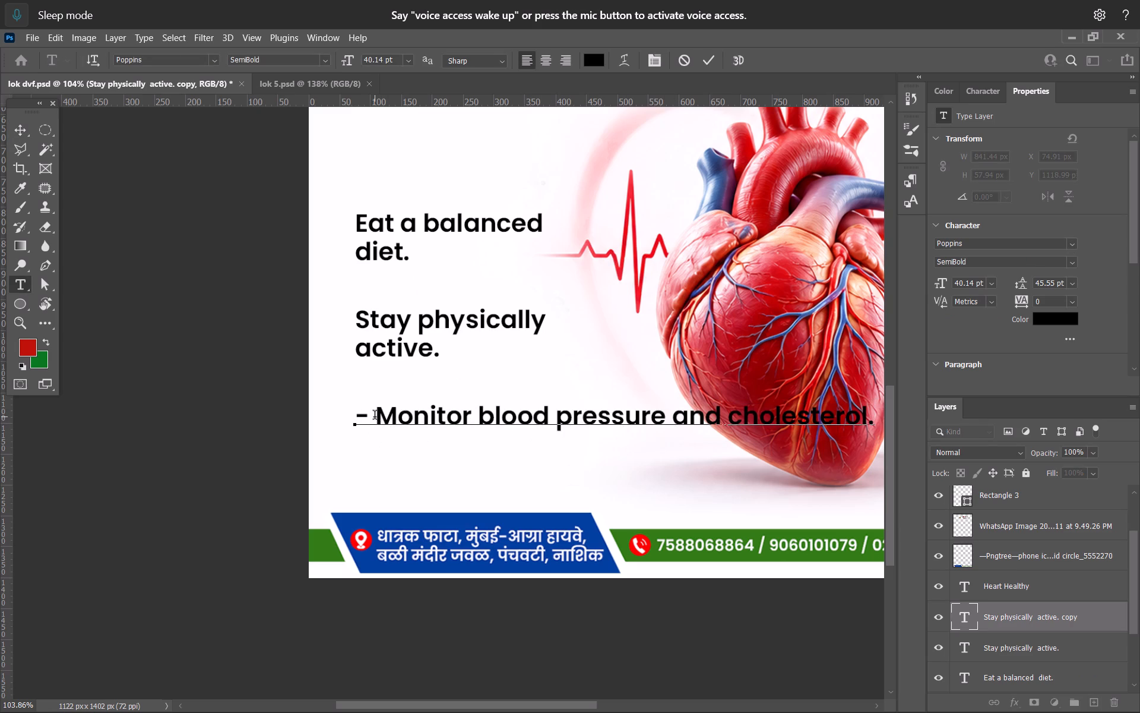
{"action": "key", "text": "BackSpace"}
{"action": "key", "text": "BackSpace"}
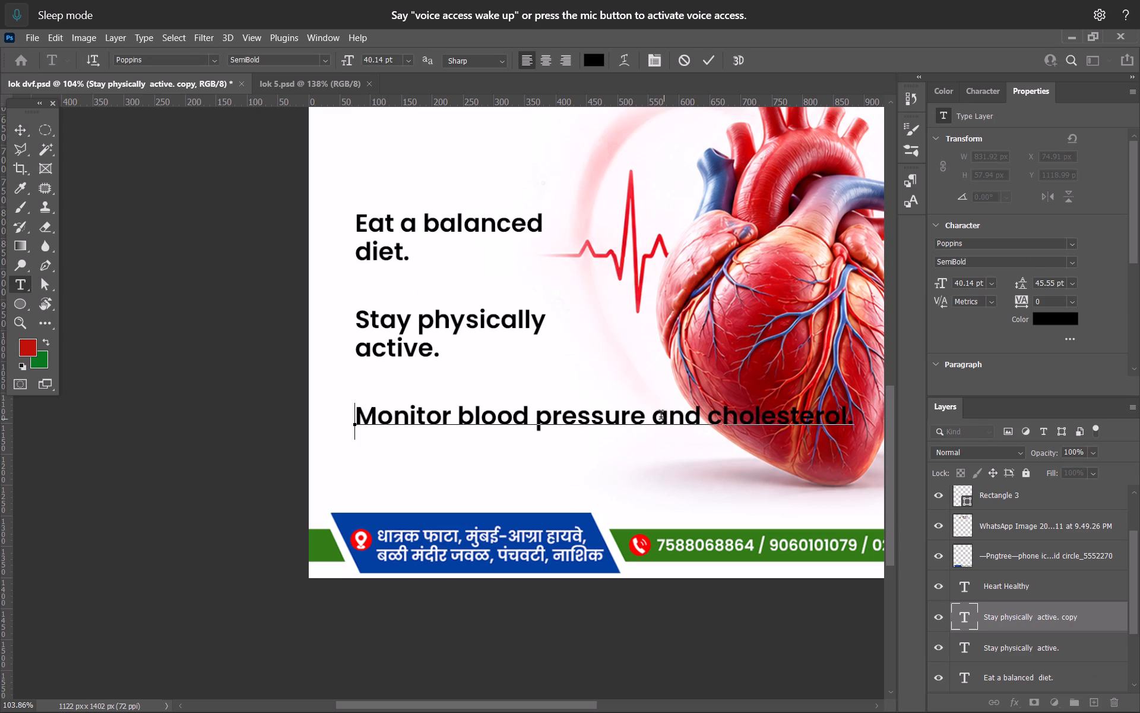
{"action": "left_click", "coordinate": [657, 414]}
{"action": "key", "text": "Return"}
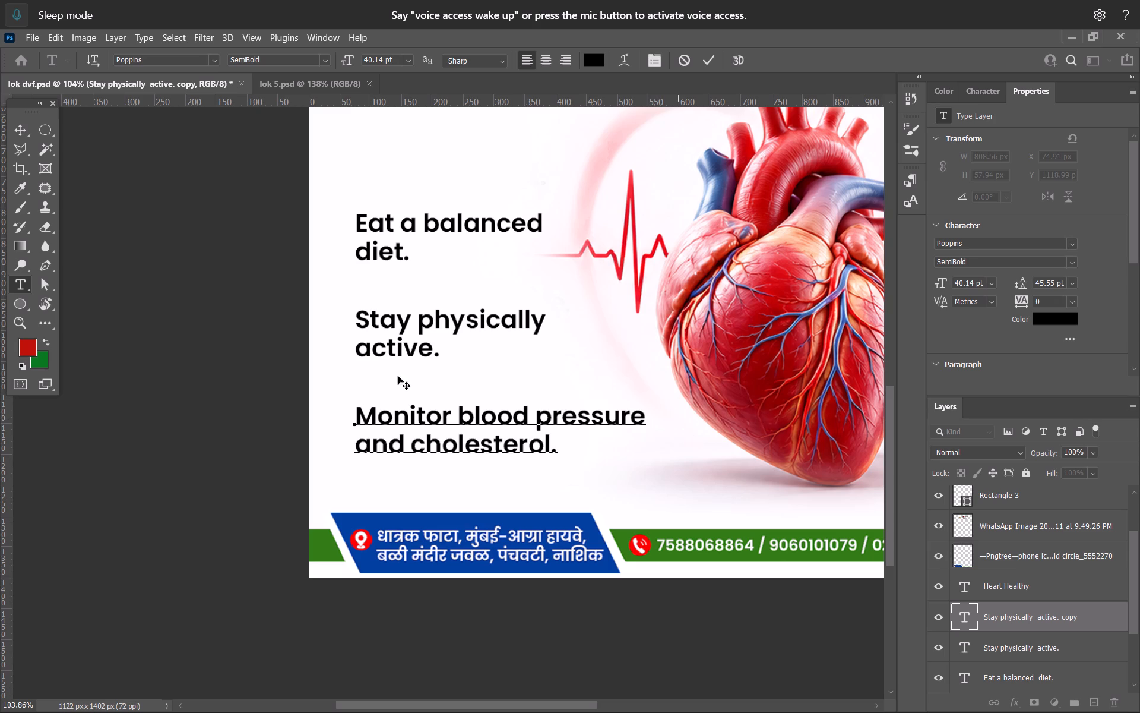
{"action": "key", "text": "alt+Tab"}
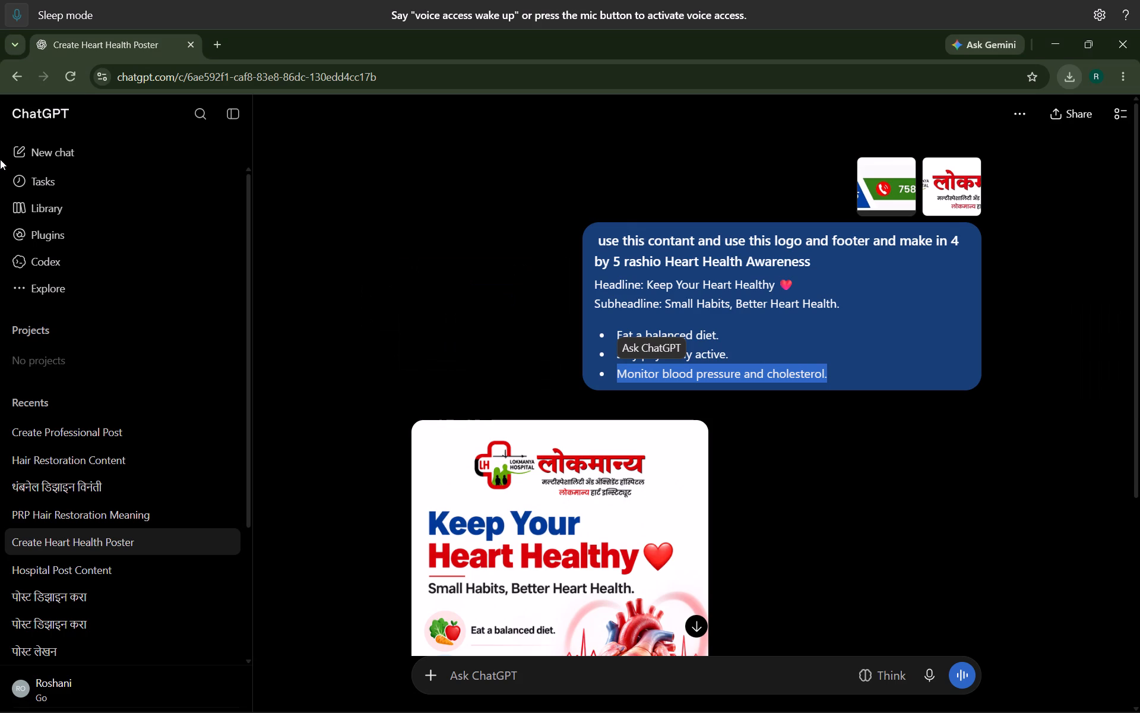
{"action": "key", "text": "alt+Tab"}
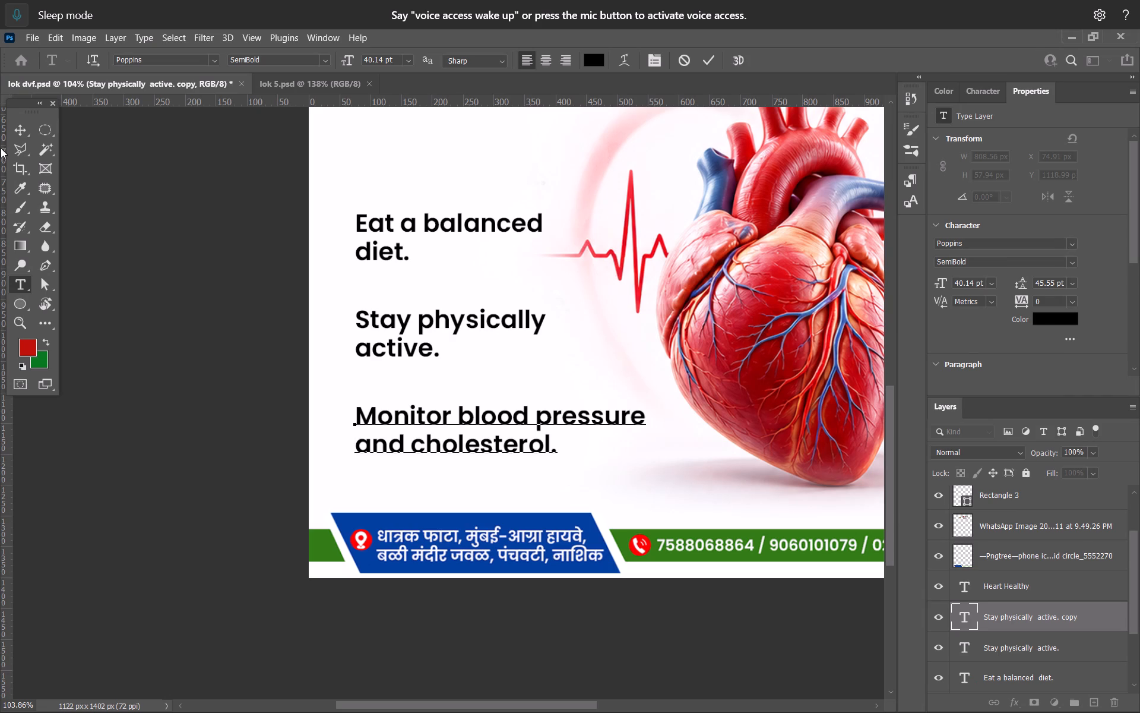
{"action": "left_click", "coordinate": [18, 135]}
Select the headline, divider, subheadline and three bullet texts together and nudge them slightly left toward the poster's edge.
{"action": "scroll", "coordinate": [433, 450], "scroll_direction": "down", "scroll_amount": 4, "text": "alt"}
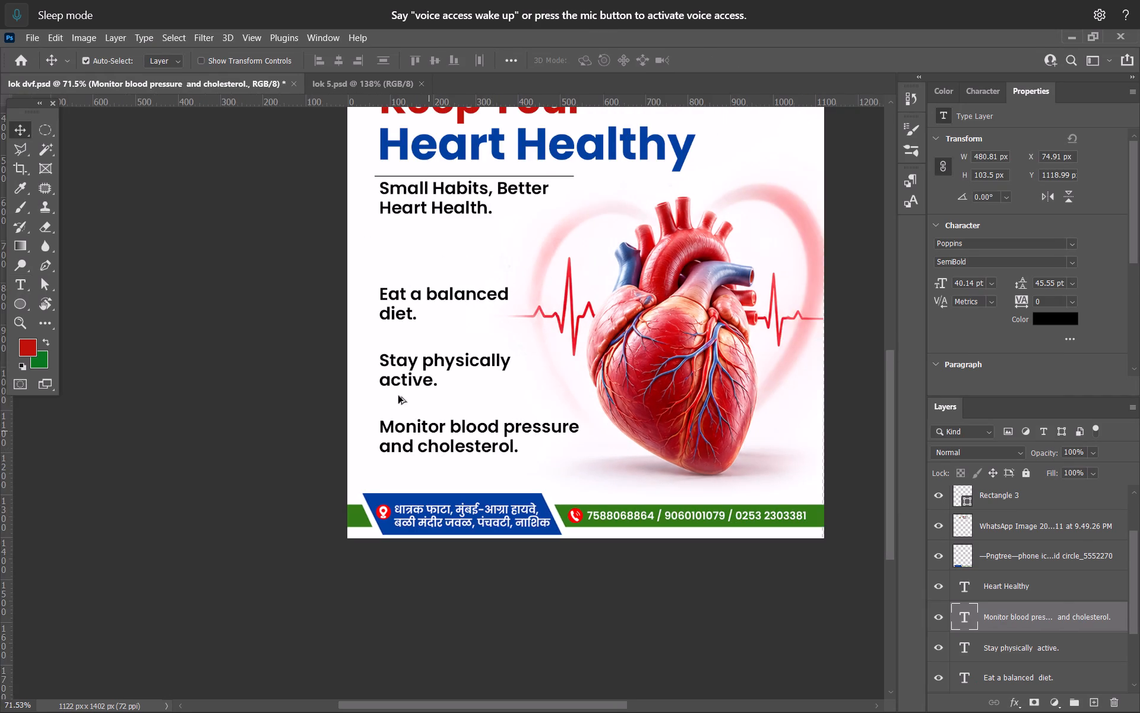
{"action": "scroll", "coordinate": [398, 395], "scroll_direction": "up", "scroll_amount": 4, "text": "alt"}
{"action": "key", "text": "space"}
{"action": "key", "text": "space"}
{"action": "key", "text": "space"}
{"action": "key", "text": "space"}
{"action": "key", "text": "space"}
{"action": "key", "text": "space"}
{"action": "key", "text": "space"}
{"action": "key", "text": "space"}
{"action": "key", "text": "space"}
{"action": "key", "text": "space"}
{"action": "key", "text": "space"}
{"action": "key", "text": "space"}
{"action": "left_click_drag", "start_coordinate": [404, 353], "coordinate": [442, 512]}
{"action": "scroll", "coordinate": [408, 438], "scroll_direction": "down", "scroll_amount": 4, "text": "alt"}
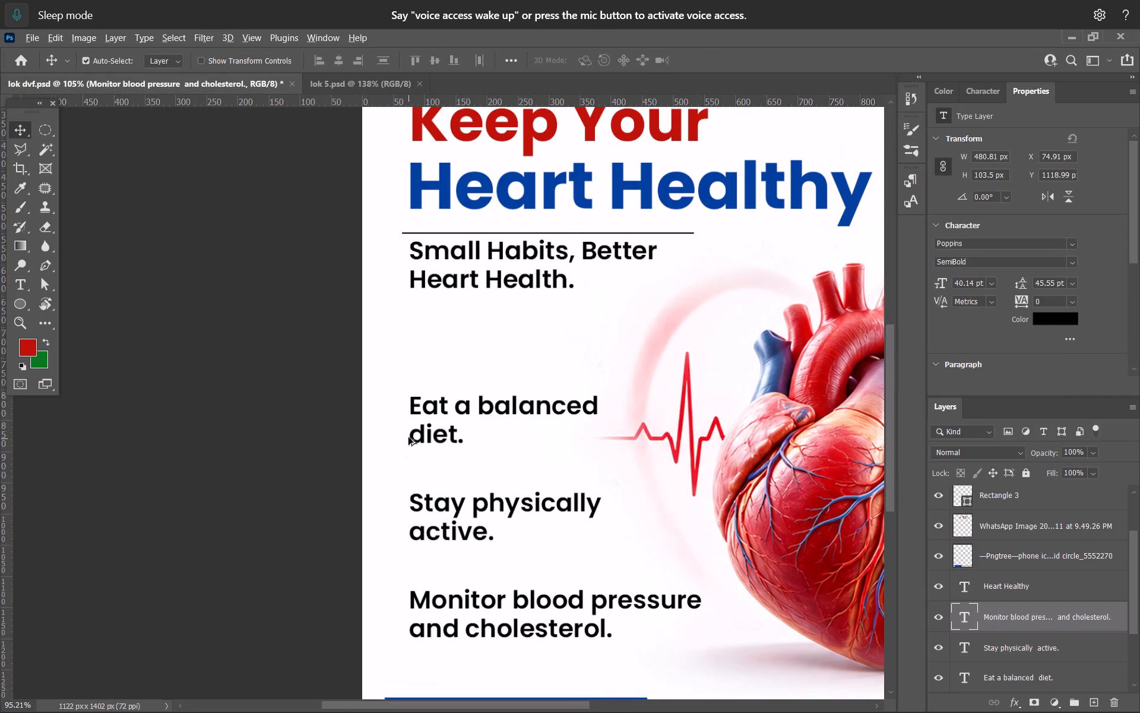
{"action": "scroll", "coordinate": [408, 437], "scroll_direction": "down", "scroll_amount": 4, "text": "alt"}
{"action": "left_click", "coordinate": [202, 352]}
{"action": "left_click_drag", "start_coordinate": [206, 291], "coordinate": [342, 541]}
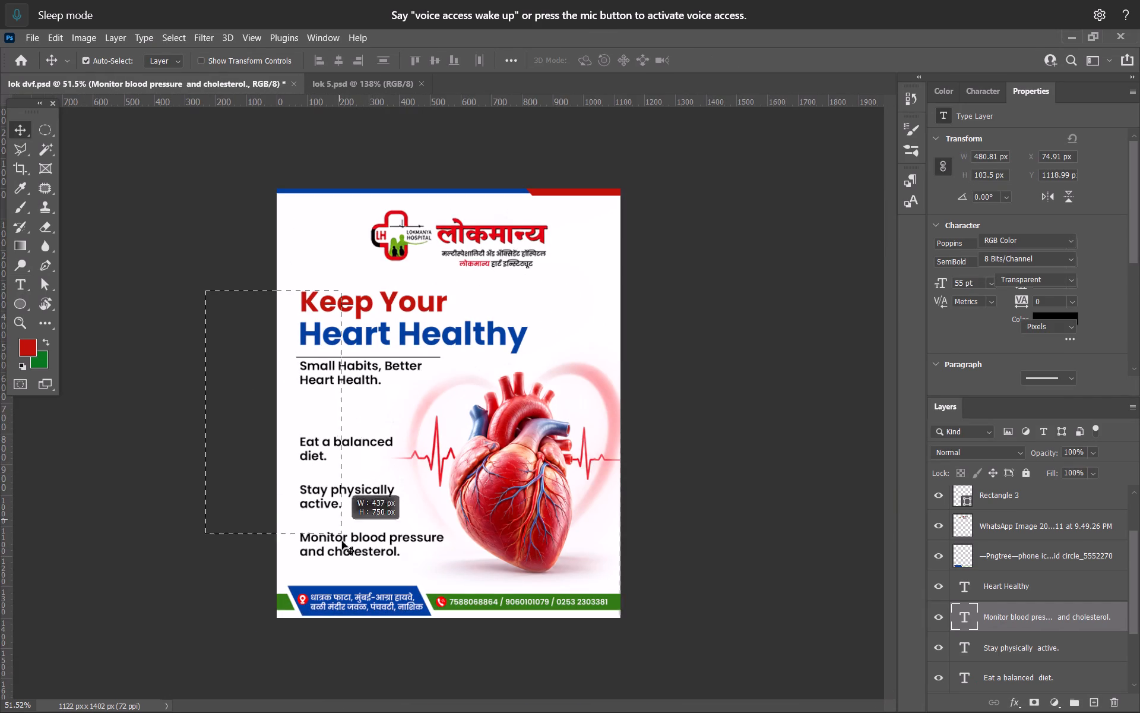
{"action": "left_click_drag", "start_coordinate": [342, 541], "coordinate": [347, 558]}
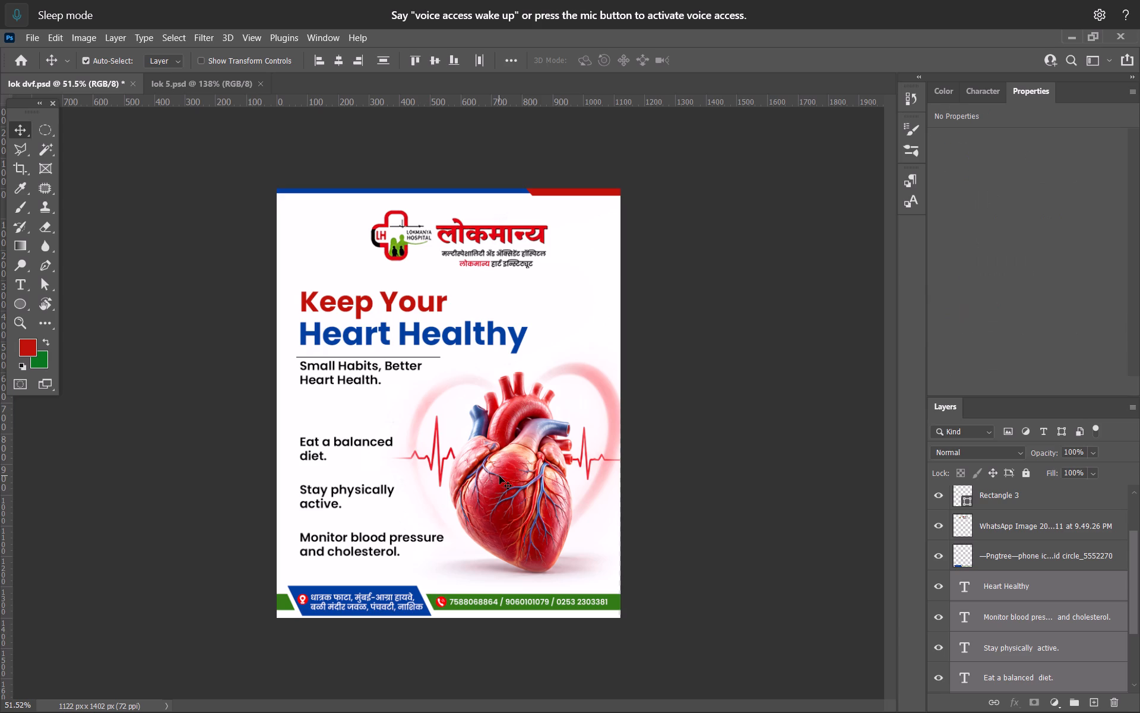
{"action": "left_click", "coordinate": [499, 476], "text": "shift"}
{"action": "key", "text": "Left"}
{"action": "key", "text": "Left"}
{"action": "key", "text": "Left"}
{"action": "key", "text": "Left"}
{"action": "key", "text": "Left"}
{"action": "key", "text": "Left"}
{"action": "key", "text": "Left"}
{"action": "key", "text": "Left"}
{"action": "key", "text": "Left"}
{"action": "key", "text": "Left"}
{"action": "key", "text": "Left"}
{"action": "key", "text": "Left"}
{"action": "key", "text": "Left"}
{"action": "key", "text": "Left"}
{"action": "key", "text": "Left"}
{"action": "key", "text": "Left"}
{"action": "key", "text": "Left"}
{"action": "key", "text": "Left"}
{"action": "key", "text": "Left"}
{"action": "key", "text": "Left"}
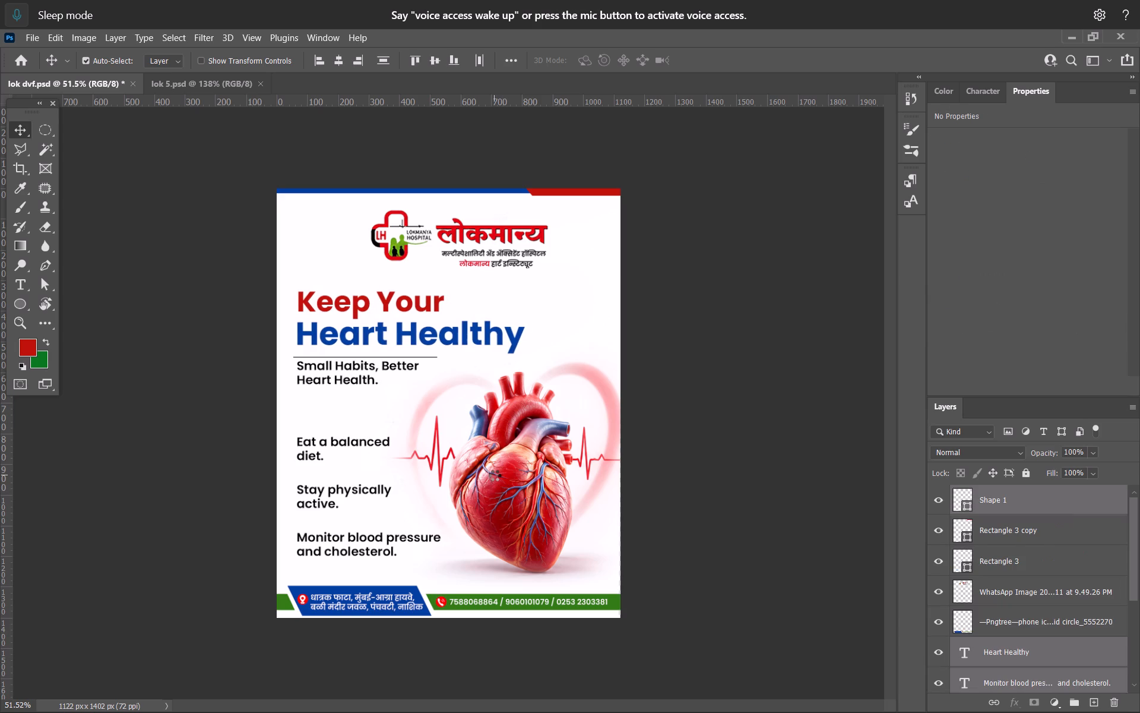
{"action": "left_click", "coordinate": [692, 340]}
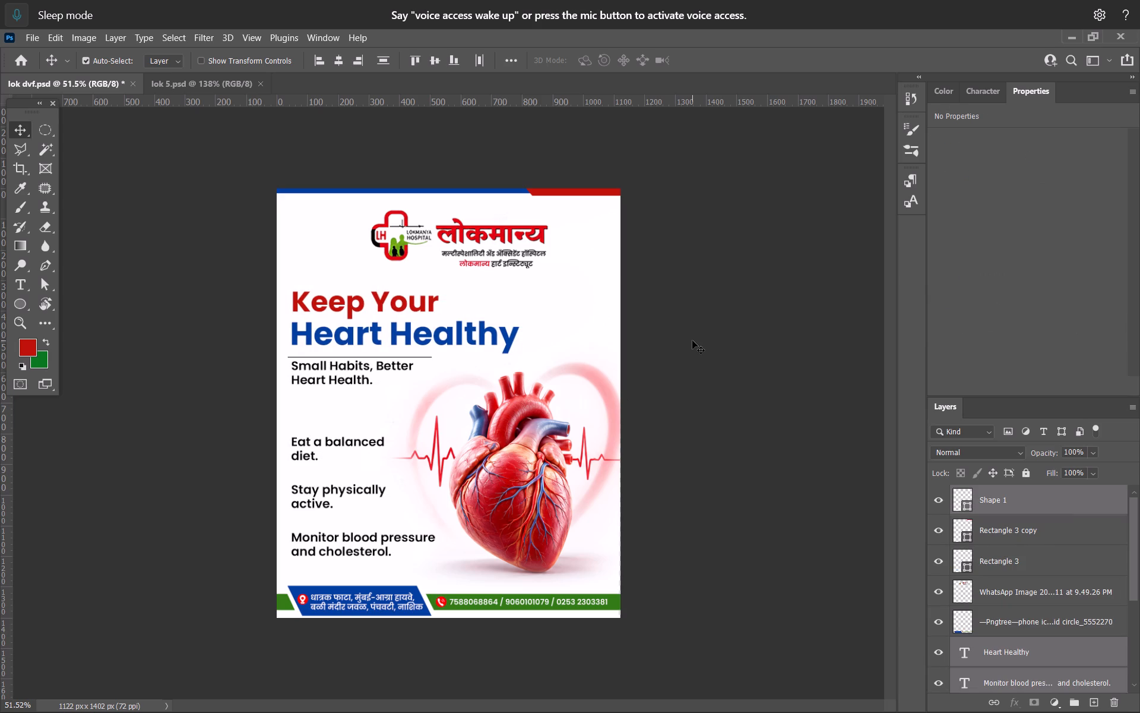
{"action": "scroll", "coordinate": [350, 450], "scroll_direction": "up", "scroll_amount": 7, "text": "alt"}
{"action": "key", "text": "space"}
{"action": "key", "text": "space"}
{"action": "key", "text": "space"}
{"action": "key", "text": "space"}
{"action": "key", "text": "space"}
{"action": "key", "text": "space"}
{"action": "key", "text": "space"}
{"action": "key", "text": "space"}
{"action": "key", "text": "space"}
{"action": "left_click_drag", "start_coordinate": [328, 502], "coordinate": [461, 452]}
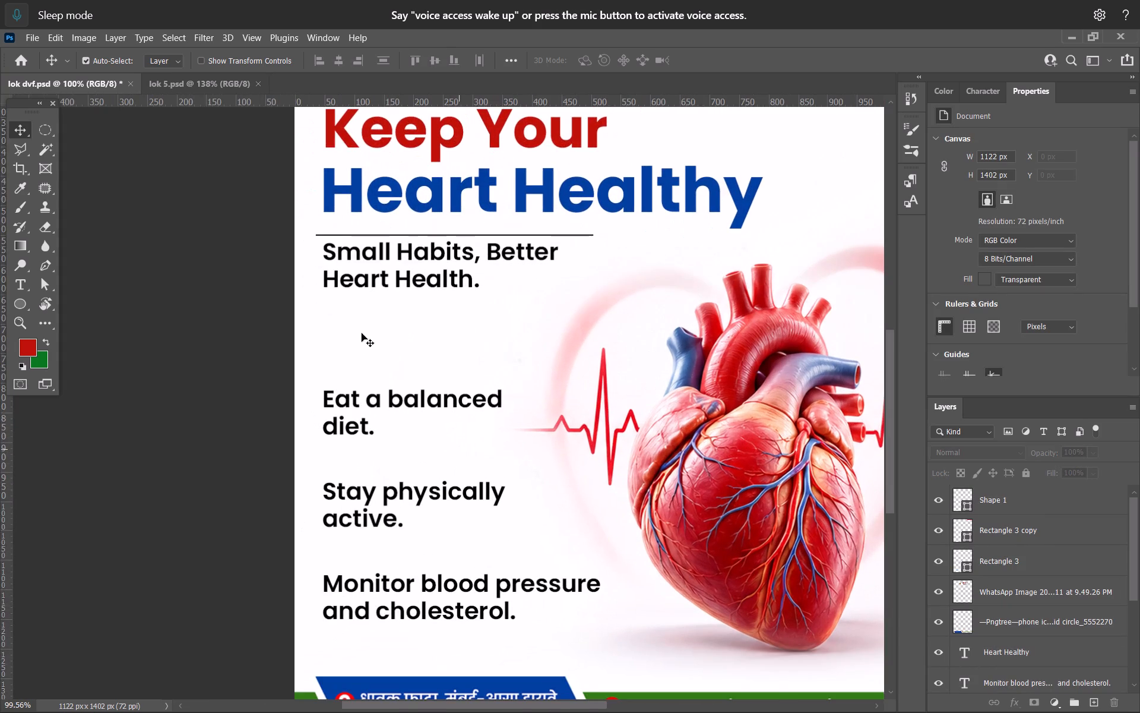
Tighten the bullet list by moving the second bullet text up to about Y 945 px and the third to about Y 1098 px.
{"action": "scroll", "coordinate": [360, 329], "scroll_direction": "up", "scroll_amount": 3, "text": "alt"}
{"action": "left_click_drag", "start_coordinate": [356, 553], "coordinate": [351, 541]}
{"action": "key", "text": "space"}
{"action": "key", "text": "space"}
{"action": "key", "text": "space"}
{"action": "key", "text": "space"}
{"action": "key", "text": "space"}
{"action": "key", "text": "space"}
{"action": "key", "text": "space"}
{"action": "key", "text": "space"}
{"action": "key", "text": "space"}
{"action": "key", "text": "space"}
{"action": "key", "text": "space"}
{"action": "key", "text": "space"}
{"action": "key", "text": "space"}
{"action": "key", "text": "space"}
{"action": "key", "text": "space"}
{"action": "key", "text": "space"}
{"action": "key", "text": "space"}
{"action": "key", "text": "space"}
{"action": "left_click_drag", "start_coordinate": [351, 541], "coordinate": [357, 415]}
{"action": "left_click_drag", "start_coordinate": [362, 535], "coordinate": [358, 519]}
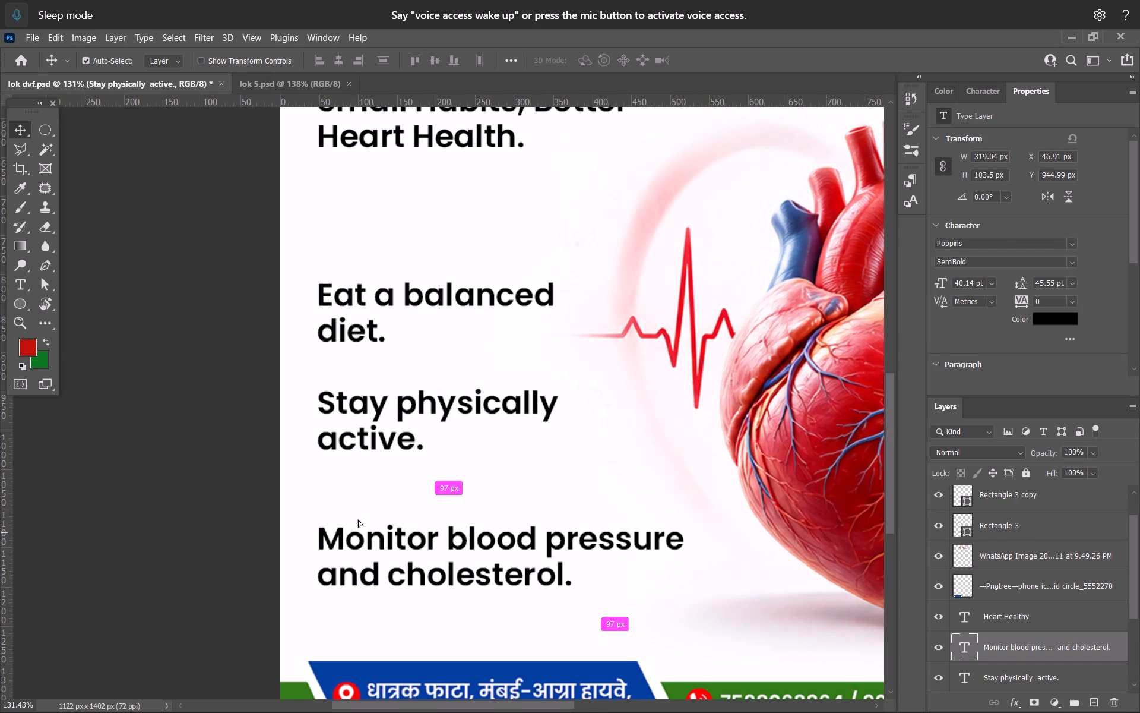
{"action": "left_click_drag", "start_coordinate": [358, 519], "coordinate": [359, 515]}
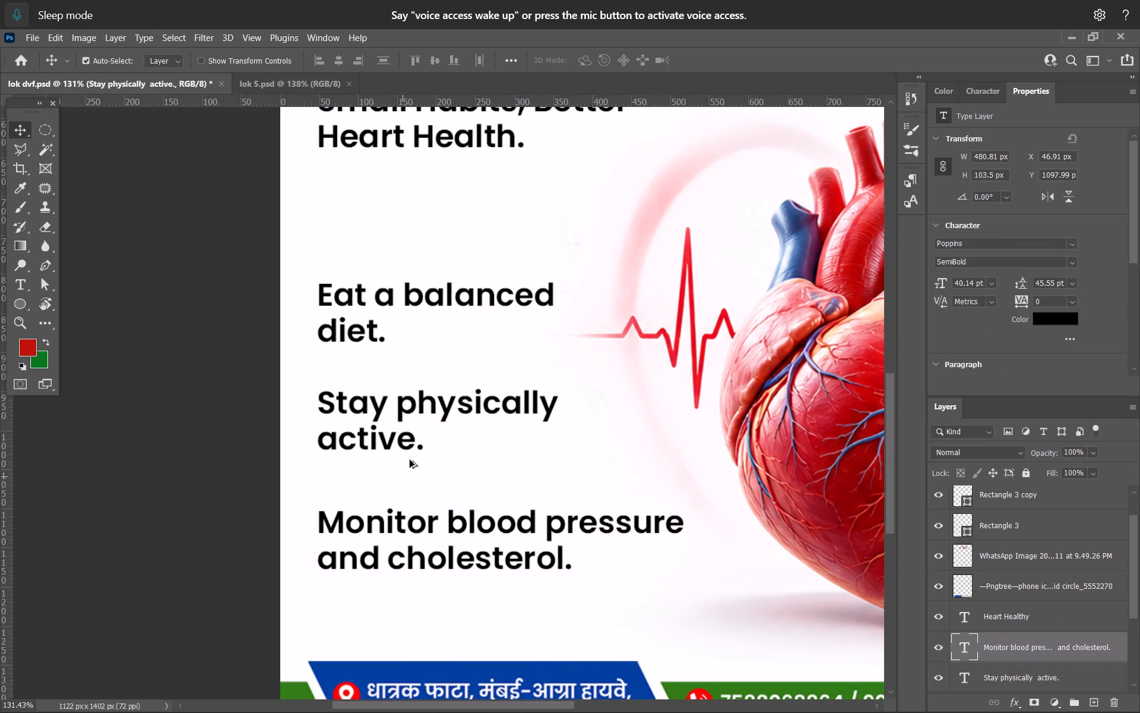
Set all three bullet texts to the Poppins Medium weight.
{"action": "scroll", "coordinate": [410, 460], "scroll_direction": "down", "scroll_amount": 2, "text": "alt"}
{"action": "left_click", "coordinate": [410, 446], "text": "shift"}
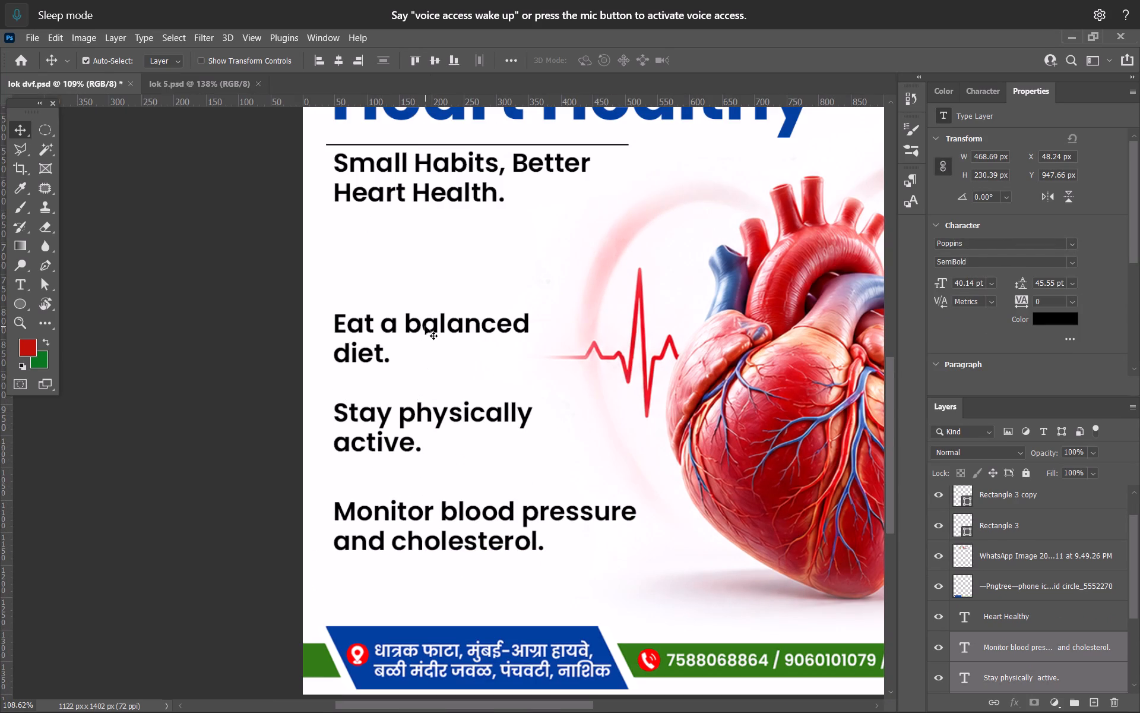
{"action": "left_click", "coordinate": [425, 326], "text": "shift"}
{"action": "left_click", "coordinate": [1071, 257]}
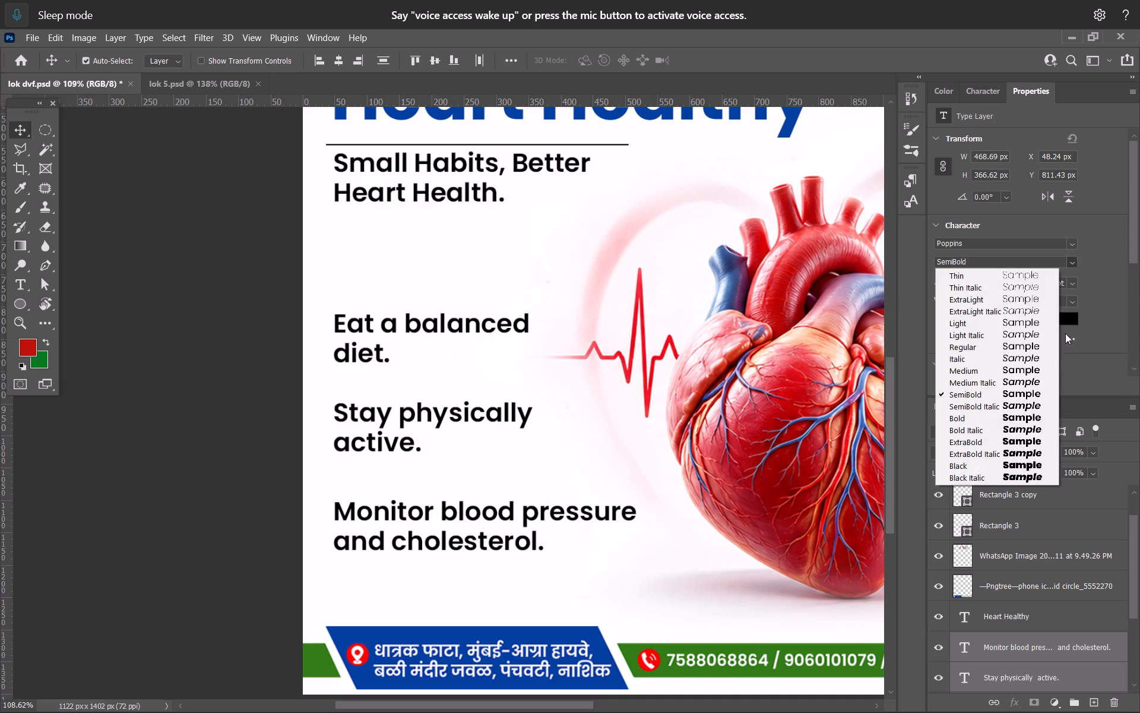
{"action": "left_click", "coordinate": [1029, 367]}
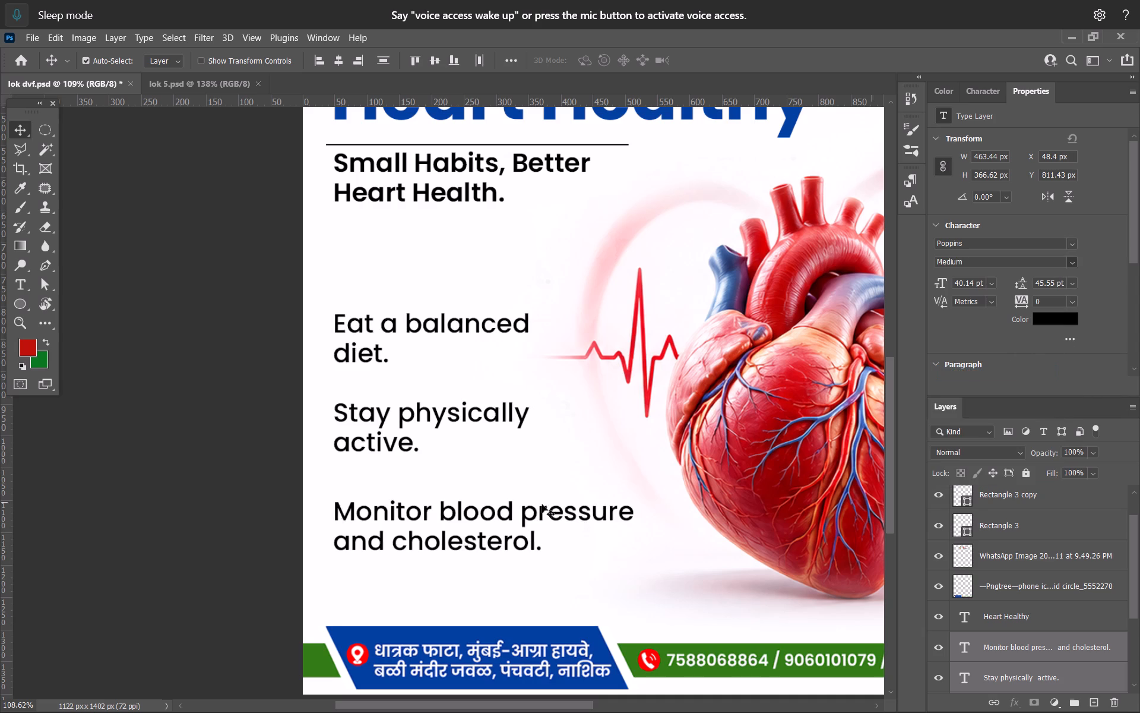
Scale the three bullet texts down together from their upper-left corner to about 96.6%.
{"action": "scroll", "coordinate": [527, 504], "scroll_direction": "down", "scroll_amount": 8, "text": "alt"}
{"action": "scroll", "coordinate": [527, 504], "scroll_direction": "up", "scroll_amount": 4, "text": "alt"}
{"action": "scroll", "coordinate": [410, 581], "scroll_direction": "up", "scroll_amount": 5, "text": "alt"}
{"action": "key", "text": "space"}
{"action": "key", "text": "space"}
{"action": "key", "text": "space"}
{"action": "key", "text": "space"}
{"action": "key", "text": "space"}
{"action": "key", "text": "space"}
{"action": "key", "text": "space"}
{"action": "key", "text": "space"}
{"action": "key", "text": "space"}
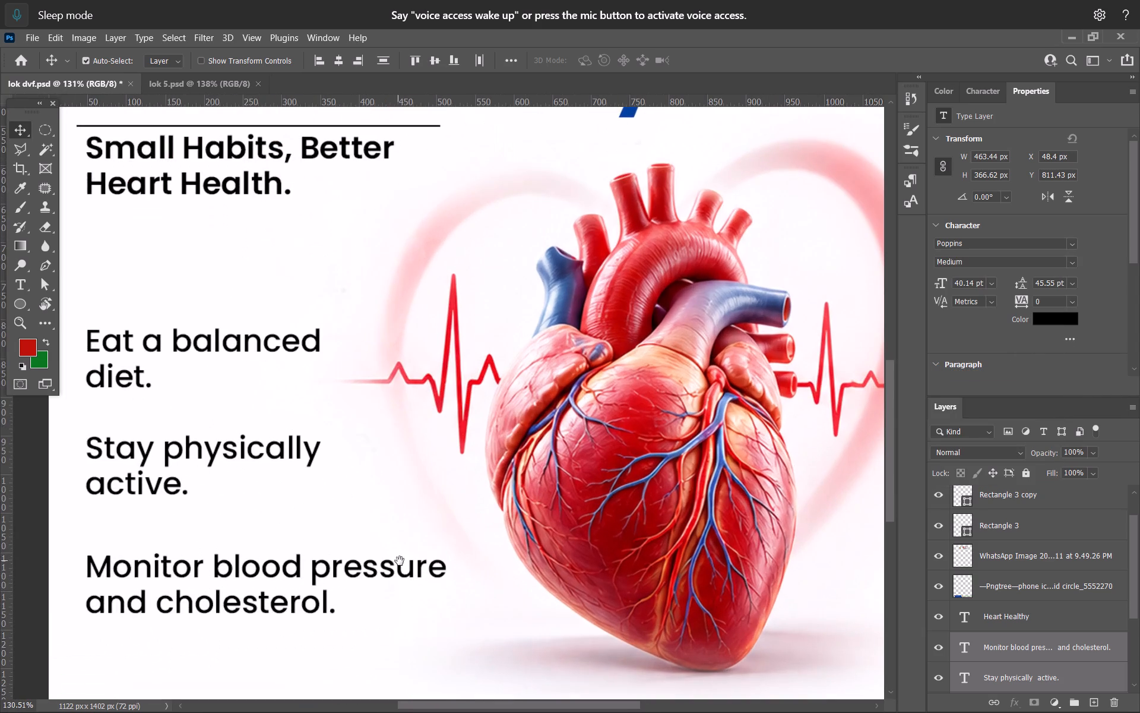
{"action": "left_click_drag", "start_coordinate": [400, 561], "coordinate": [544, 484]}
{"action": "scroll", "coordinate": [539, 492], "scroll_direction": "down", "scroll_amount": 5}
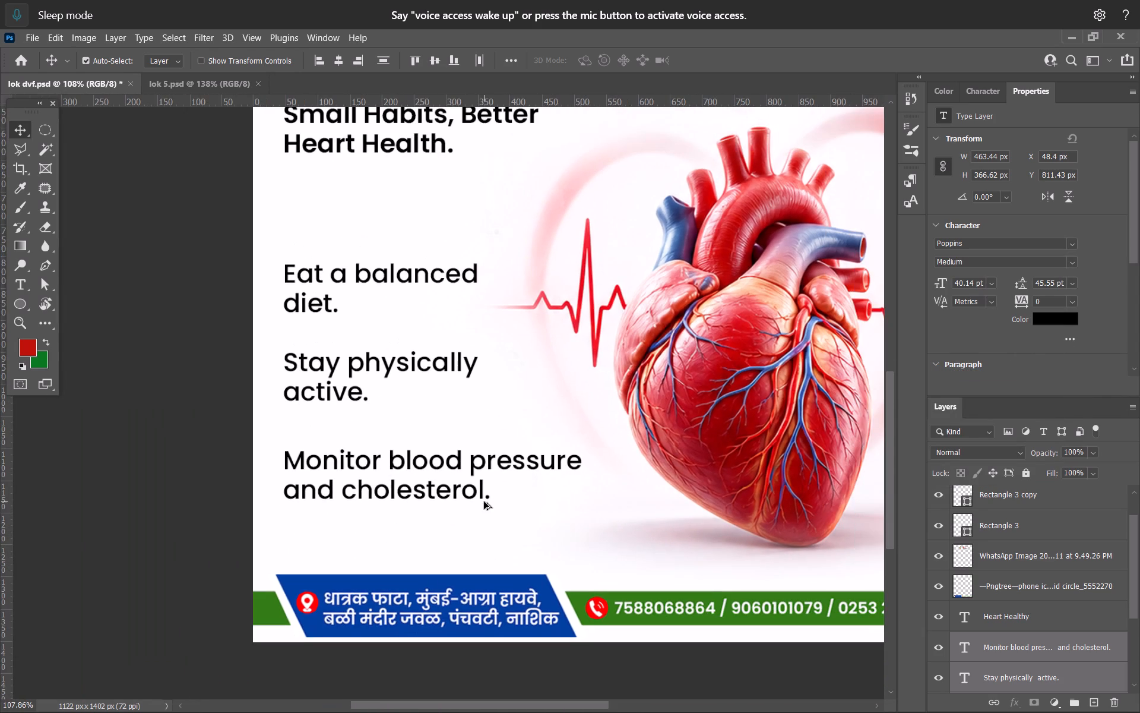
{"action": "key", "text": "ctrl+t"}
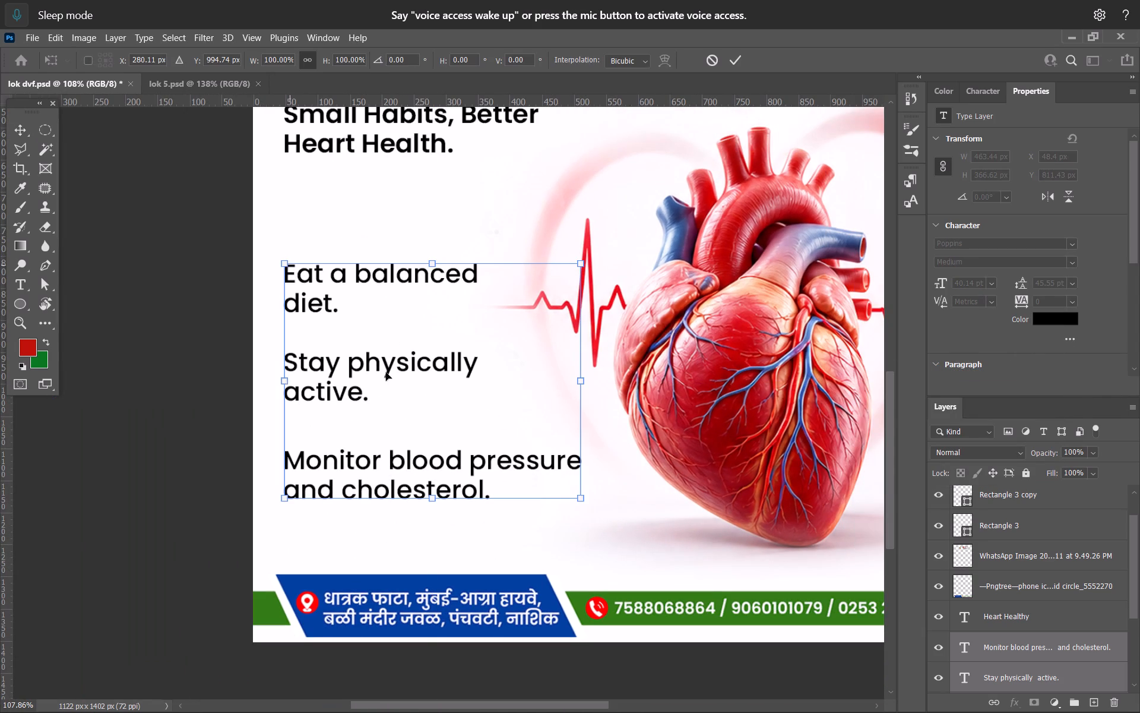
{"action": "left_click", "coordinate": [736, 62]}
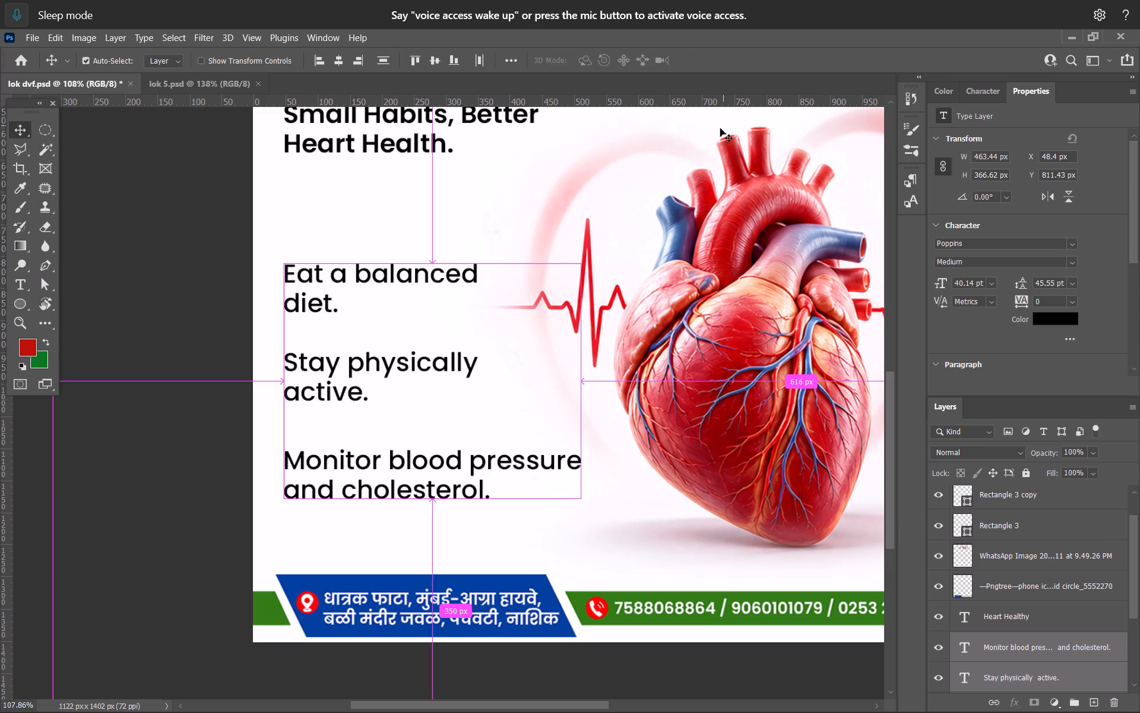
{"action": "key", "text": "ctrl+t"}
{"action": "left_click_drag", "start_coordinate": [280, 257], "coordinate": [289, 266]}
{"action": "left_click", "coordinate": [739, 56]}
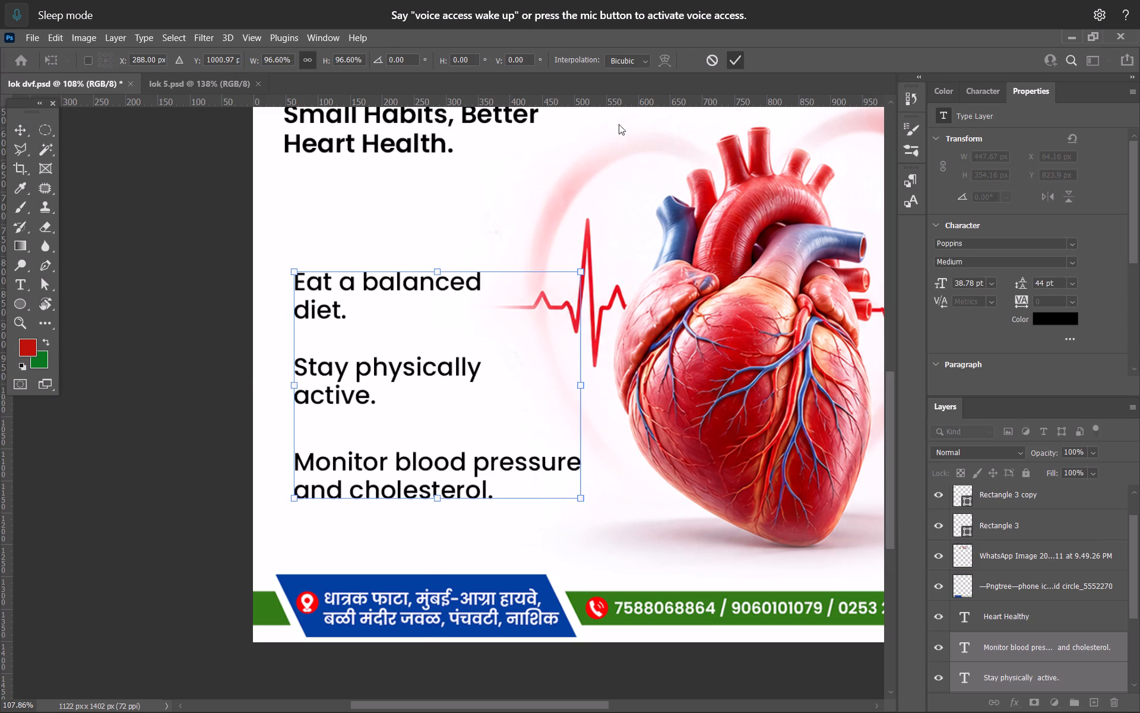
Nudge the three bullet texts 3 px right and slightly upward as a group, then deselect them.
{"action": "scroll", "coordinate": [391, 288], "scroll_direction": "down", "scroll_amount": 3, "text": "alt"}
{"action": "key", "text": "Right"}
{"action": "key", "text": "Right"}
{"action": "key", "text": "Right"}
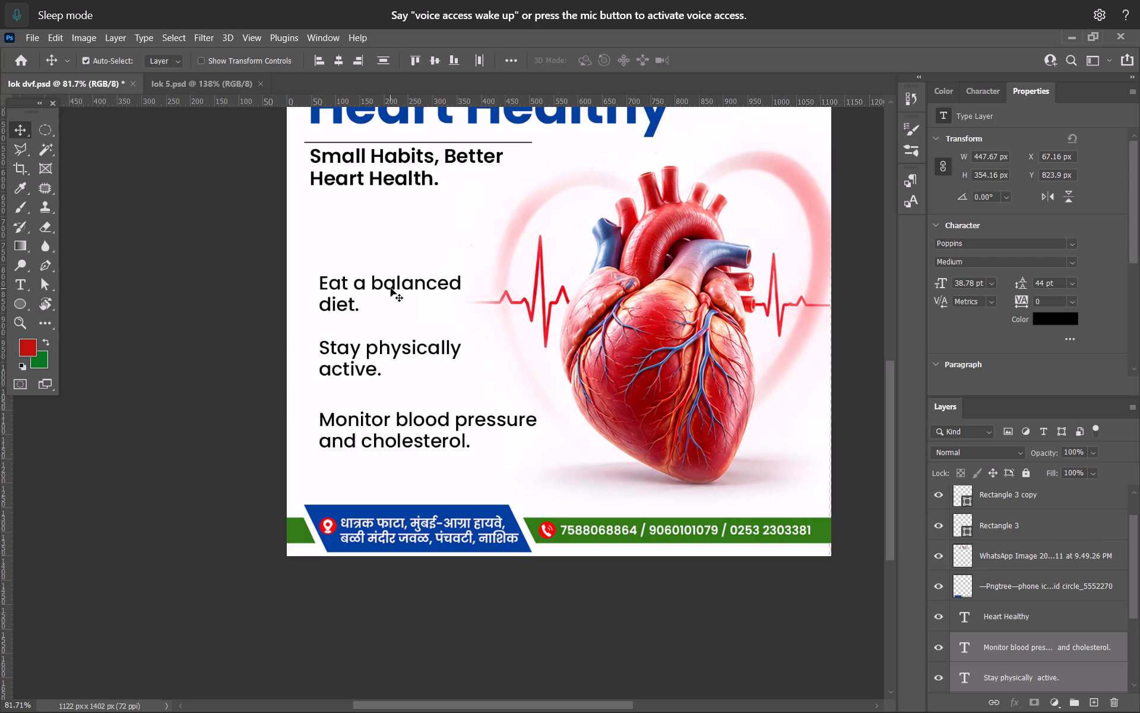
{"action": "key", "text": "Up"}
{"action": "key", "text": "Up"}
{"action": "key", "text": "Up"}
{"action": "key", "text": "Up"}
{"action": "key", "text": "Up"}
{"action": "key", "text": "Up"}
{"action": "key", "text": "Up"}
{"action": "key", "text": "Up"}
{"action": "key", "text": "Up"}
{"action": "key", "text": "Up"}
{"action": "key", "text": "Up"}
{"action": "key", "text": "Up"}
{"action": "key", "text": "Up"}
{"action": "key", "text": "Up"}
{"action": "key", "text": "Up"}
{"action": "key", "text": "Up"}
{"action": "key", "text": "Up"}
{"action": "key", "text": "Up"}
{"action": "key", "text": "Up"}
{"action": "key", "text": "Up"}
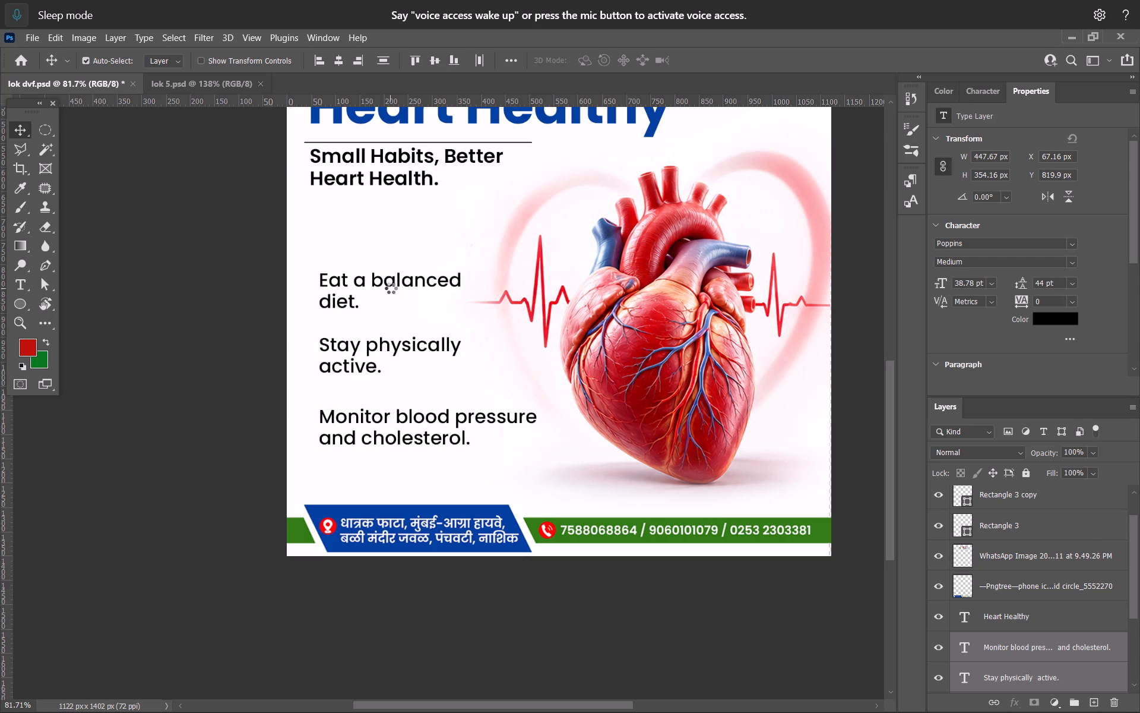
{"action": "left_click", "coordinate": [234, 280]}
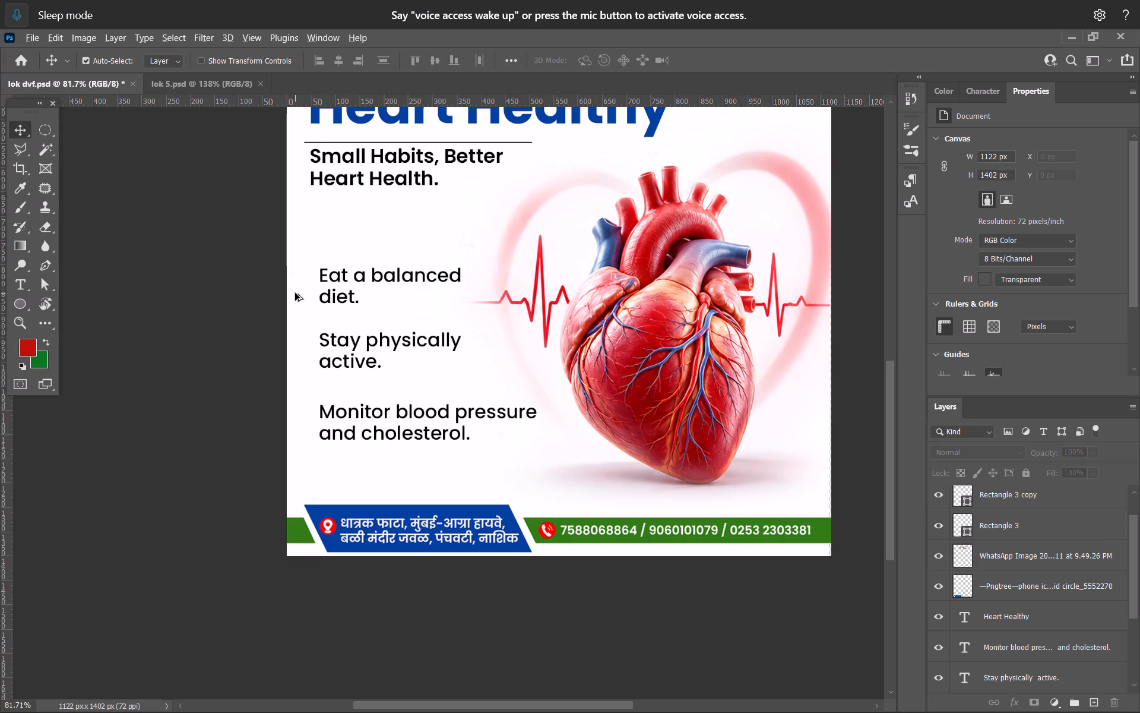
Draw a red vertical rectangle about 30 px by 345 px over the poster's left edge, beside the headline and subheadline.
{"action": "scroll", "coordinate": [343, 465], "scroll_direction": "up", "scroll_amount": 7, "text": "alt"}
{"action": "key", "text": "space"}
{"action": "key", "text": "space"}
{"action": "key", "text": "space"}
{"action": "key", "text": "space"}
{"action": "key", "text": "space"}
{"action": "key", "text": "space"}
{"action": "key", "text": "space"}
{"action": "left_click_drag", "start_coordinate": [254, 313], "coordinate": [297, 347]}
{"action": "left_click_drag", "start_coordinate": [9, 301], "coordinate": [56, 301]}
{"action": "key", "text": "space"}
{"action": "key", "text": "space"}
{"action": "key", "text": "space"}
{"action": "key", "text": "space"}
{"action": "key", "text": "space"}
{"action": "key", "text": "space"}
{"action": "key", "text": "space"}
{"action": "key", "text": "space"}
{"action": "key", "text": "space"}
{"action": "key", "text": "space"}
{"action": "key", "text": "space"}
{"action": "key", "text": "space"}
{"action": "key", "text": "space"}
{"action": "key", "text": "space"}
{"action": "key", "text": "space"}
{"action": "key", "text": "space"}
{"action": "key", "text": "space"}
{"action": "key", "text": "space"}
{"action": "key", "text": "space"}
{"action": "key", "text": "space"}
{"action": "left_click_drag", "start_coordinate": [296, 256], "coordinate": [296, 482]}
{"action": "left_click_drag", "start_coordinate": [302, 290], "coordinate": [302, 415]}
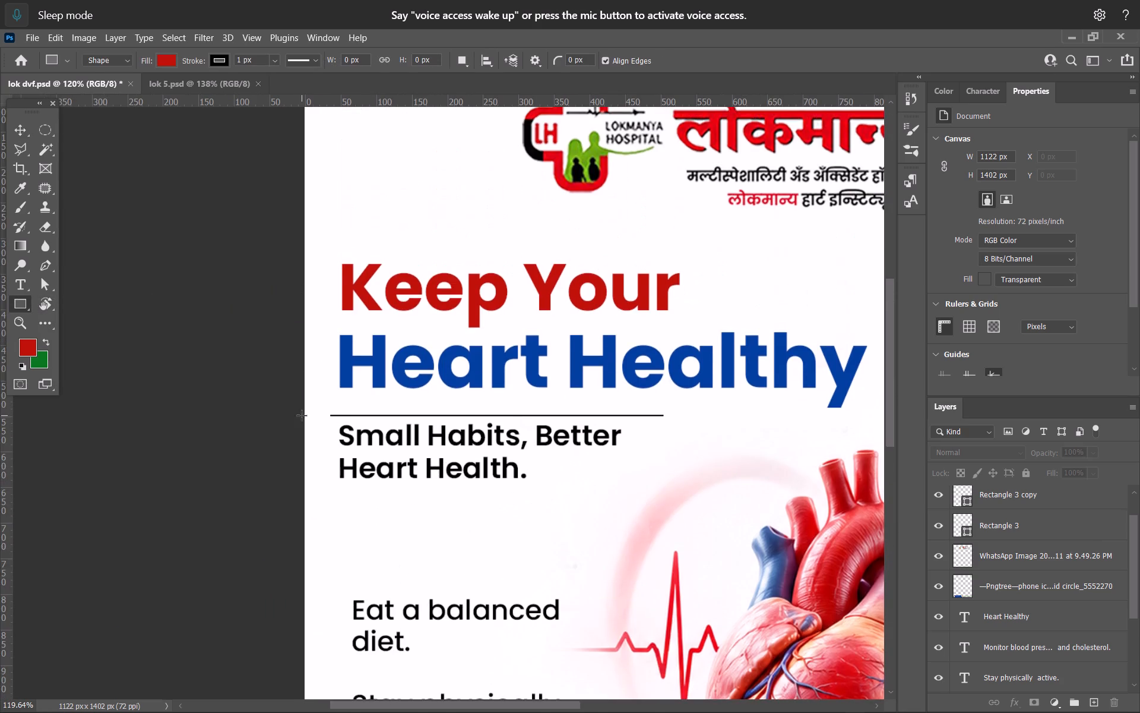
{"action": "scroll", "coordinate": [291, 379], "scroll_direction": "up", "scroll_amount": 5, "text": "alt"}
{"action": "left_click_drag", "start_coordinate": [289, 183], "coordinate": [331, 538]}
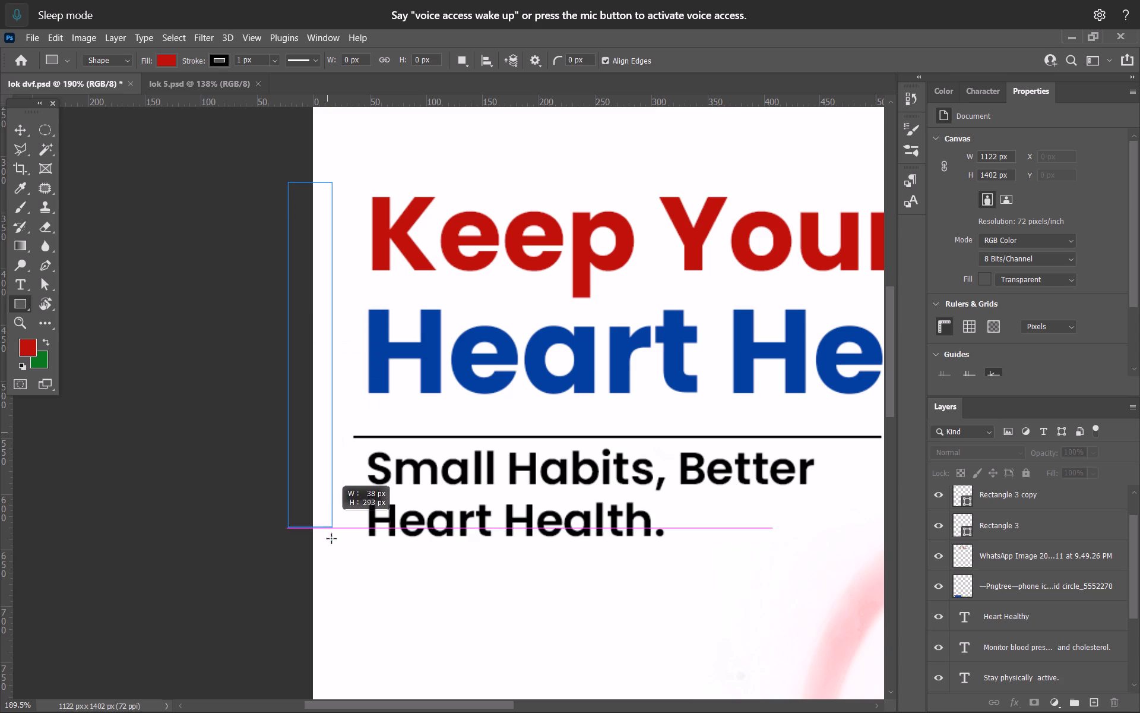
{"action": "left_click_drag", "start_coordinate": [331, 538], "coordinate": [322, 570]}
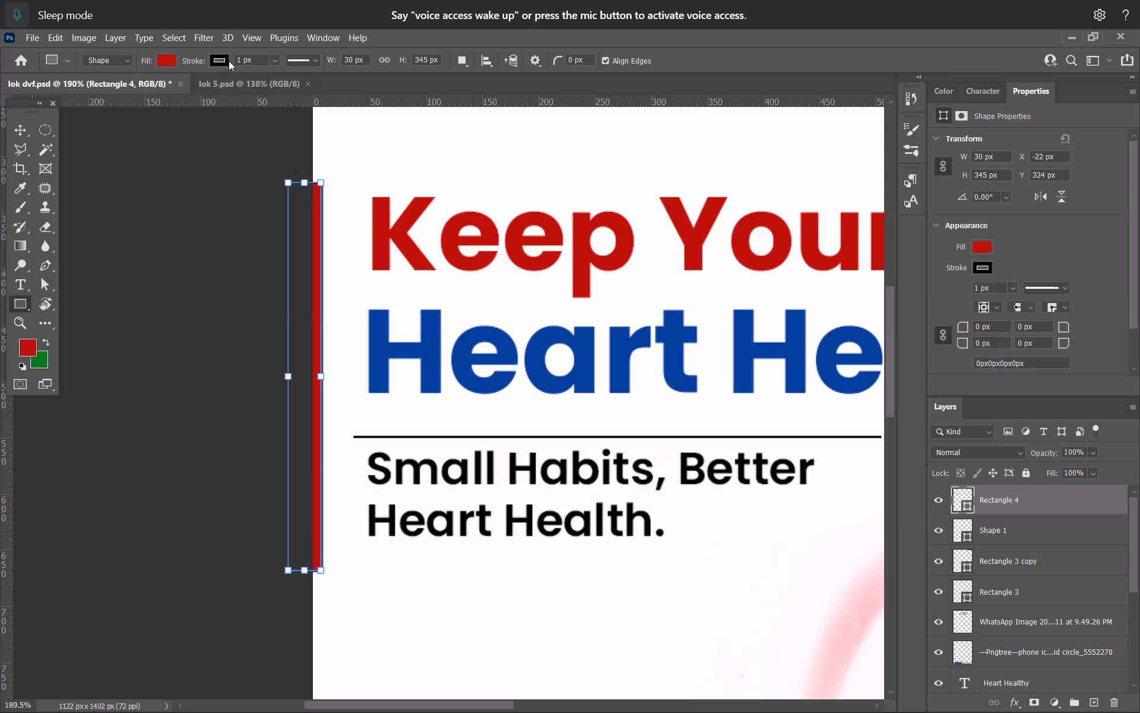
Remove the red bar's stroke and nudge the bar 2 px right to X -20 px.
{"action": "left_click", "coordinate": [223, 60]}
{"action": "left_click", "coordinate": [125, 87]}
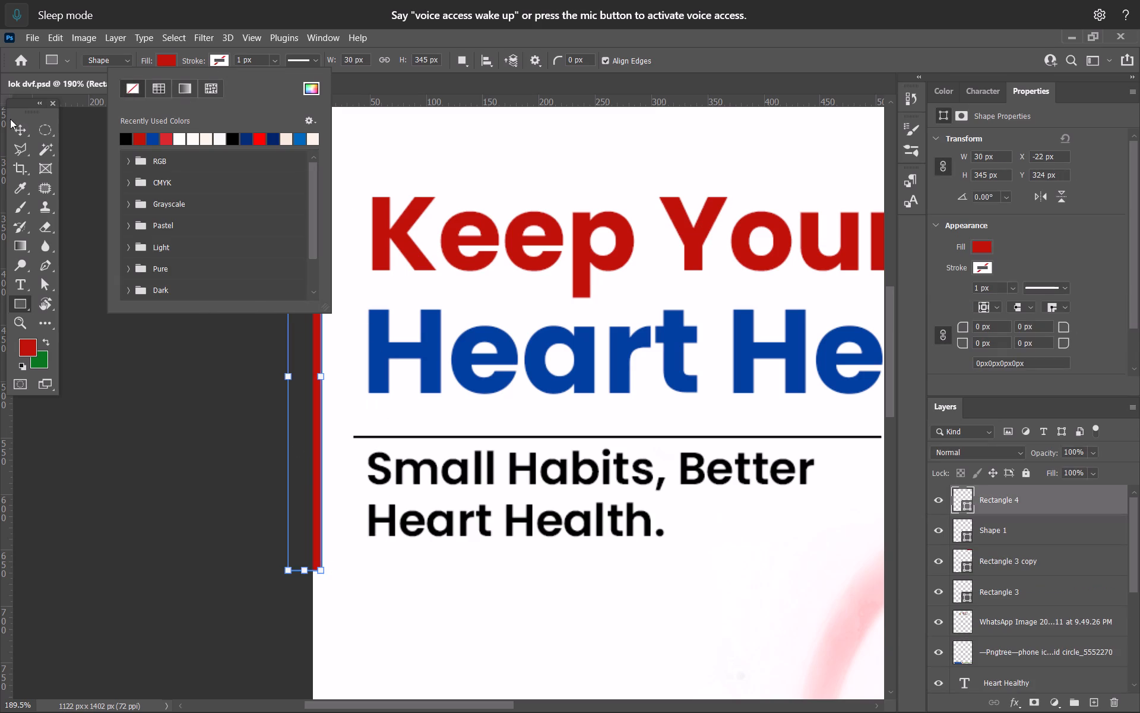
{"action": "left_click", "coordinate": [15, 131]}
{"action": "scroll", "coordinate": [324, 332], "scroll_direction": "down", "scroll_amount": 7, "text": "alt"}
{"action": "scroll", "coordinate": [324, 332], "scroll_direction": "up", "scroll_amount": 1, "text": "alt"}
{"action": "key", "text": "Right"}
{"action": "key", "text": "Right"}
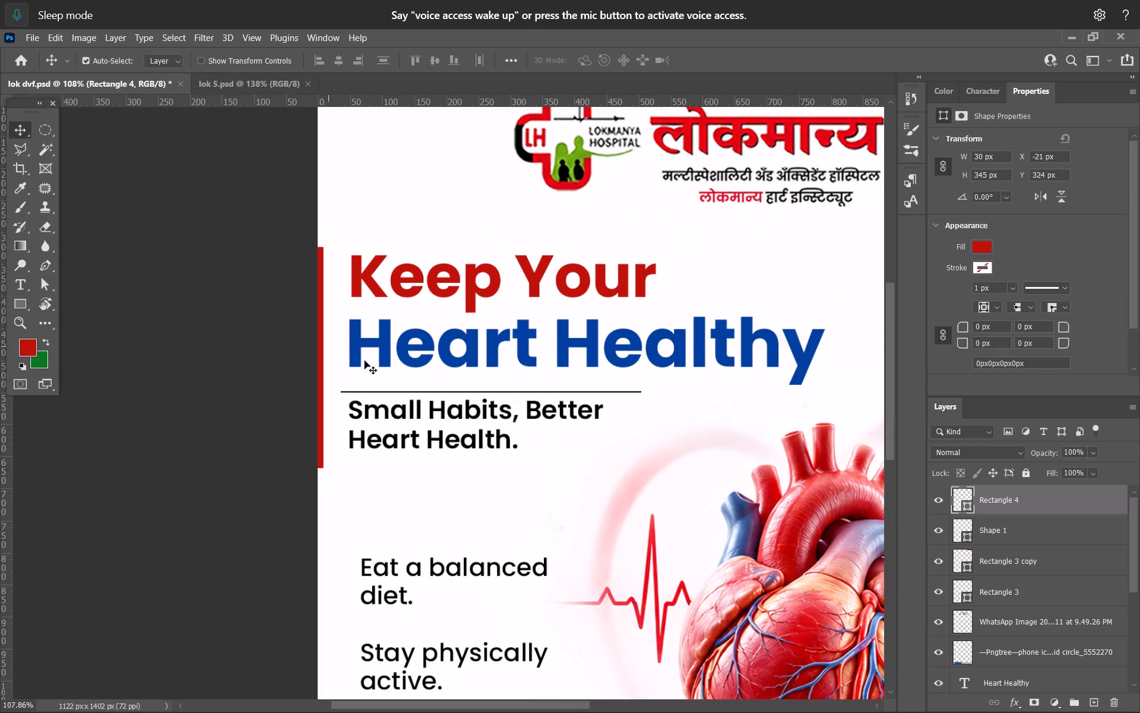
{"action": "key", "text": "Right"}
Draw a circle about 10 px wide left of "Eat a balanced diet." and fill it with the headline's dark blue.
{"action": "scroll", "coordinate": [386, 391], "scroll_direction": "down", "scroll_amount": 8}
{"action": "scroll", "coordinate": [394, 396], "scroll_direction": "up", "scroll_amount": 1}
{"action": "scroll", "coordinate": [394, 396], "scroll_direction": "down", "scroll_amount": 16}
{"action": "scroll", "coordinate": [316, 355], "scroll_direction": "up", "scroll_amount": 6, "text": "alt"}
{"action": "scroll", "coordinate": [319, 335], "scroll_direction": "down", "scroll_amount": 1, "text": "alt"}
{"action": "scroll", "coordinate": [319, 335], "scroll_direction": "up", "scroll_amount": 4, "text": "alt"}
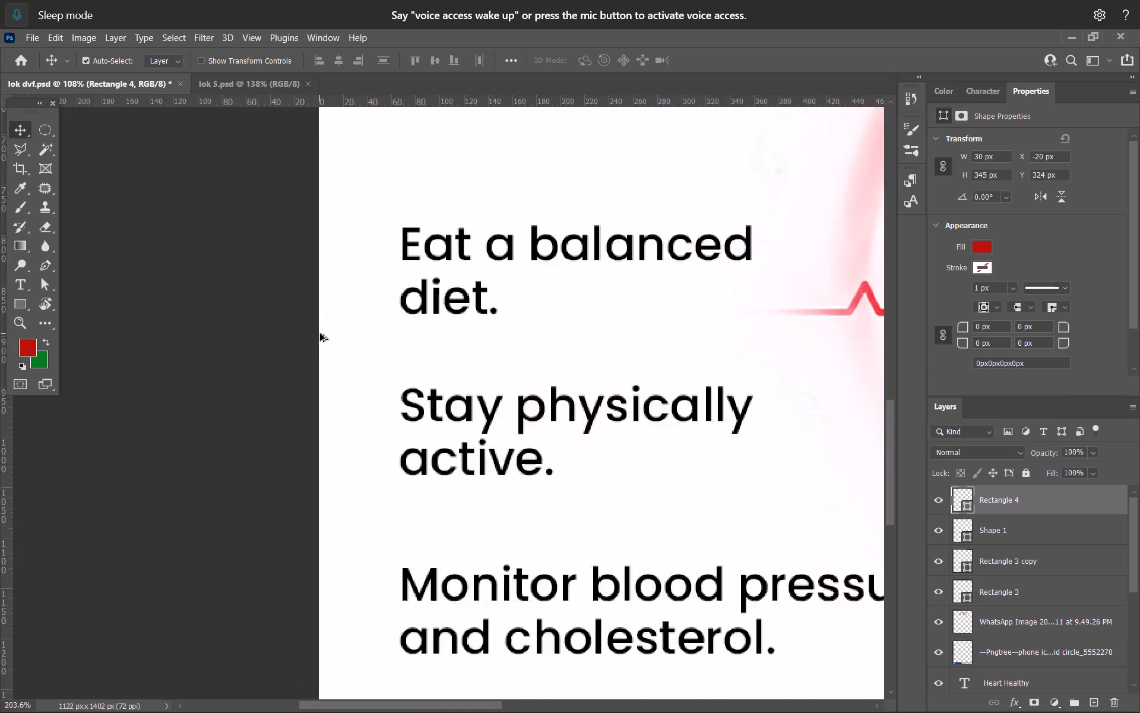
{"action": "left_click_drag", "start_coordinate": [30, 302], "coordinate": [63, 311]}
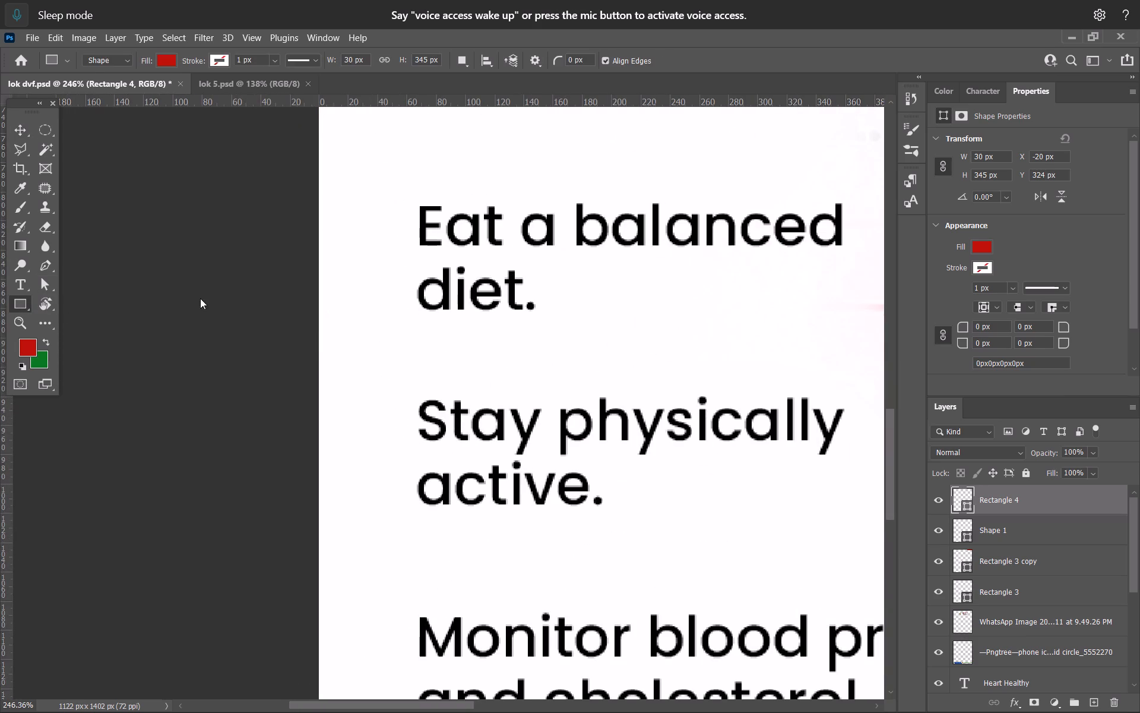
{"action": "scroll", "coordinate": [259, 254], "scroll_direction": "up", "scroll_amount": 8, "text": "alt"}
{"action": "left_click_drag", "start_coordinate": [407, 225], "coordinate": [433, 251]}
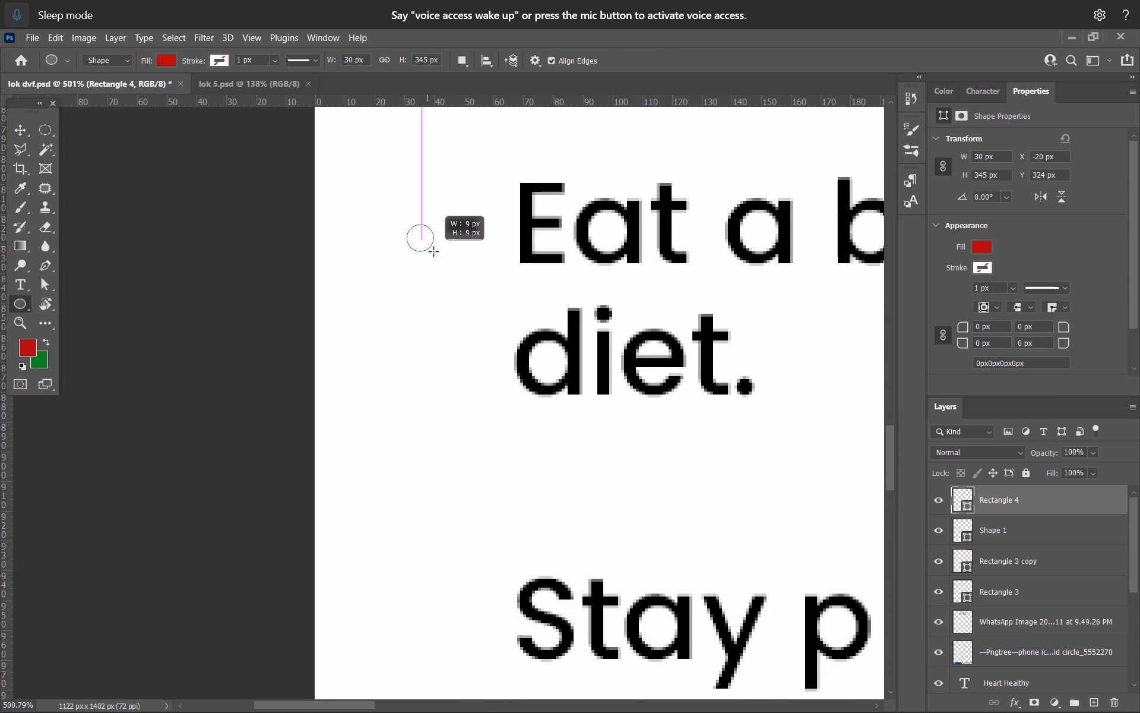
{"action": "left_click_drag", "start_coordinate": [433, 251], "coordinate": [422, 248]}
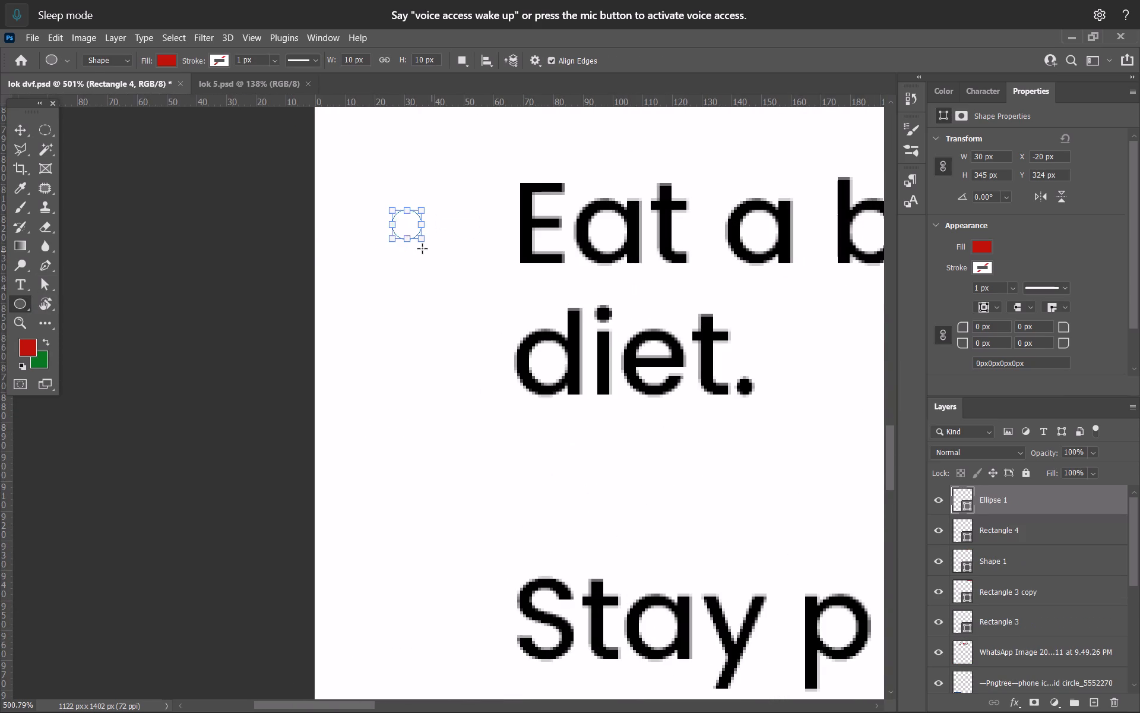
{"action": "left_click", "coordinate": [171, 59]}
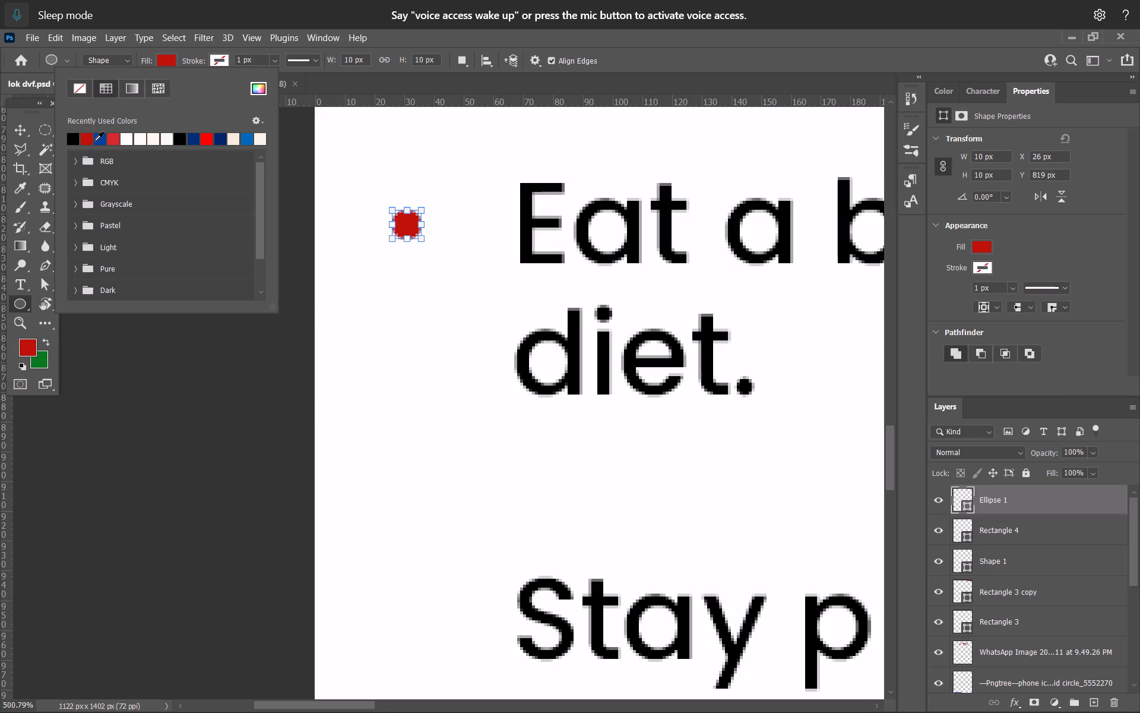
{"action": "left_click", "coordinate": [97, 139]}
Move the blue dot closer to the first bullet text, to about X 31 px at the same height.
{"action": "left_click", "coordinate": [24, 136]}
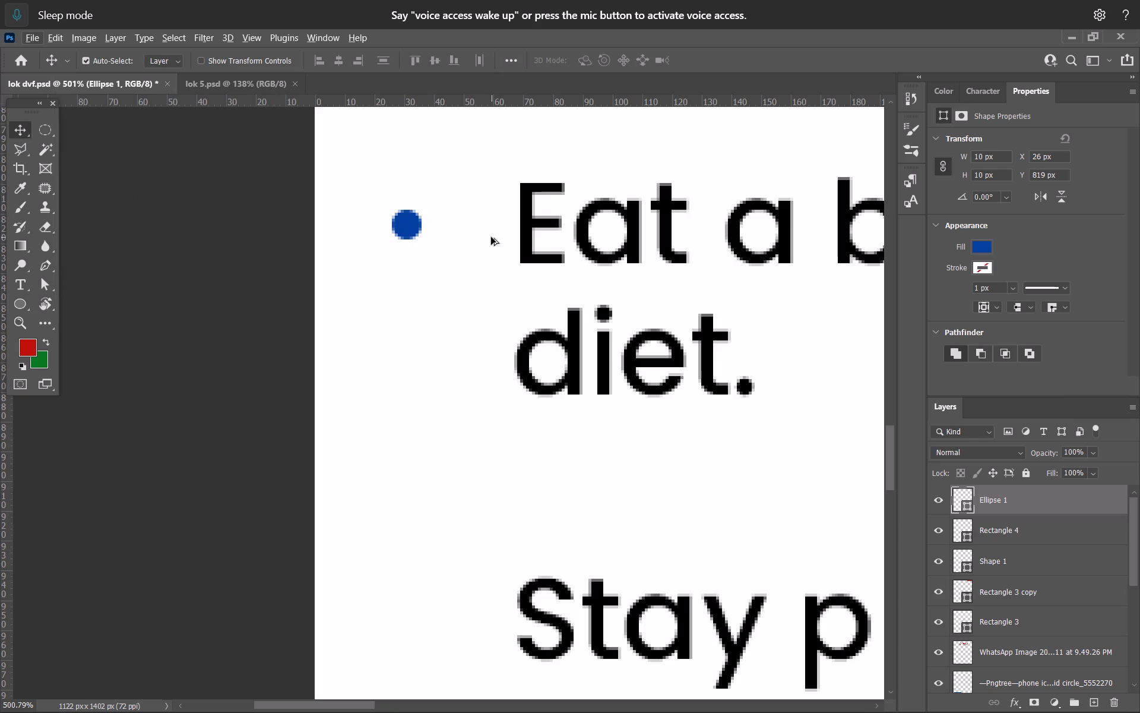
{"action": "key", "text": "Right"}
{"action": "key", "text": "Right"}
{"action": "key", "text": "Right"}
{"action": "key", "text": "Right"}
{"action": "key", "text": "Right"}
{"action": "key", "text": "Right"}
{"action": "key", "text": "Right"}
{"action": "key", "text": "Right"}
{"action": "key", "text": "Right"}
{"action": "key", "text": "Right"}
{"action": "key", "text": "Right"}
{"action": "key", "text": "Right"}
{"action": "key", "text": "Right"}
{"action": "key", "text": "Right"}
{"action": "key", "text": "Right"}
{"action": "scroll", "coordinate": [436, 244], "scroll_direction": "down", "scroll_amount": 8, "text": "alt"}
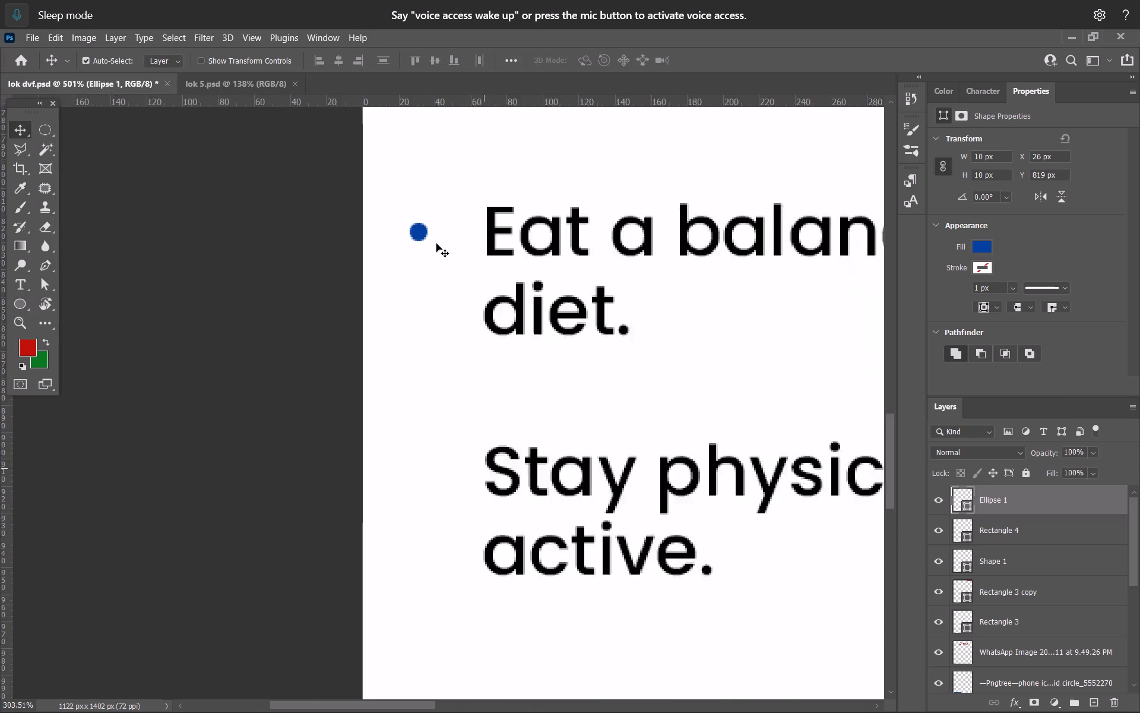
{"action": "scroll", "coordinate": [436, 244], "scroll_direction": "down", "scroll_amount": 12, "text": "alt"}
{"action": "scroll", "coordinate": [430, 253], "scroll_direction": "up", "scroll_amount": 19, "text": "alt"}
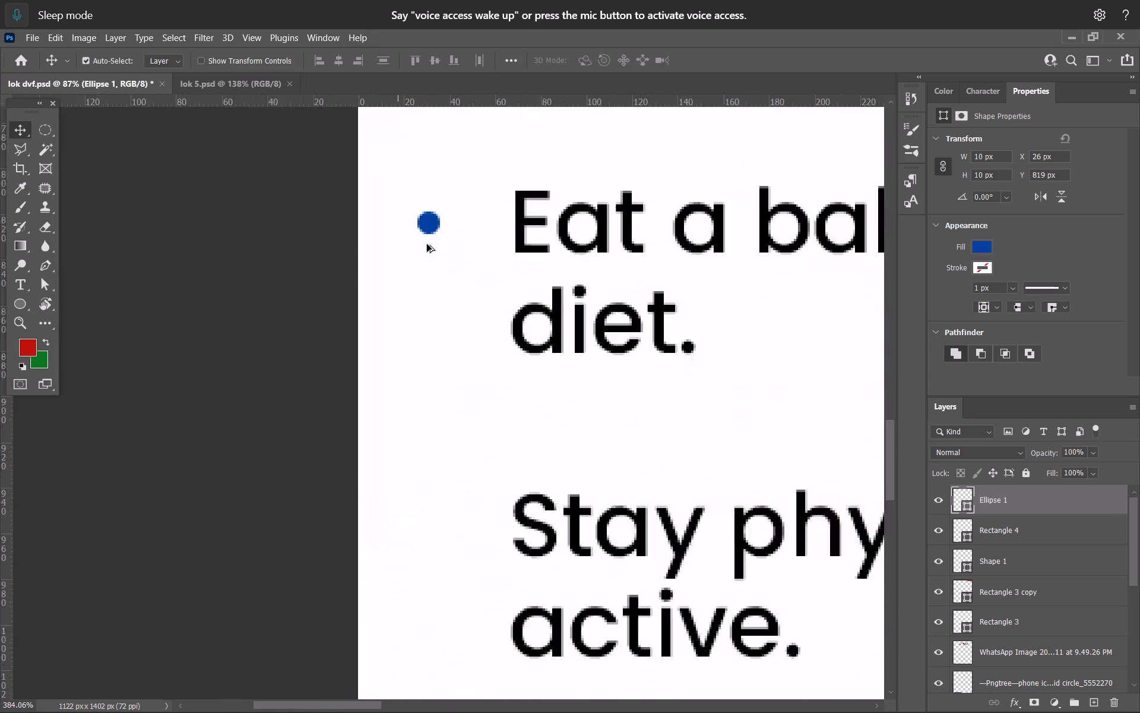
{"action": "left_click_drag", "start_coordinate": [429, 219], "coordinate": [447, 220]}
Enlarge the blue dot proportionally to about 118.7%, roughly 11.9 px wide.
{"action": "key", "text": "ctrl+t"}
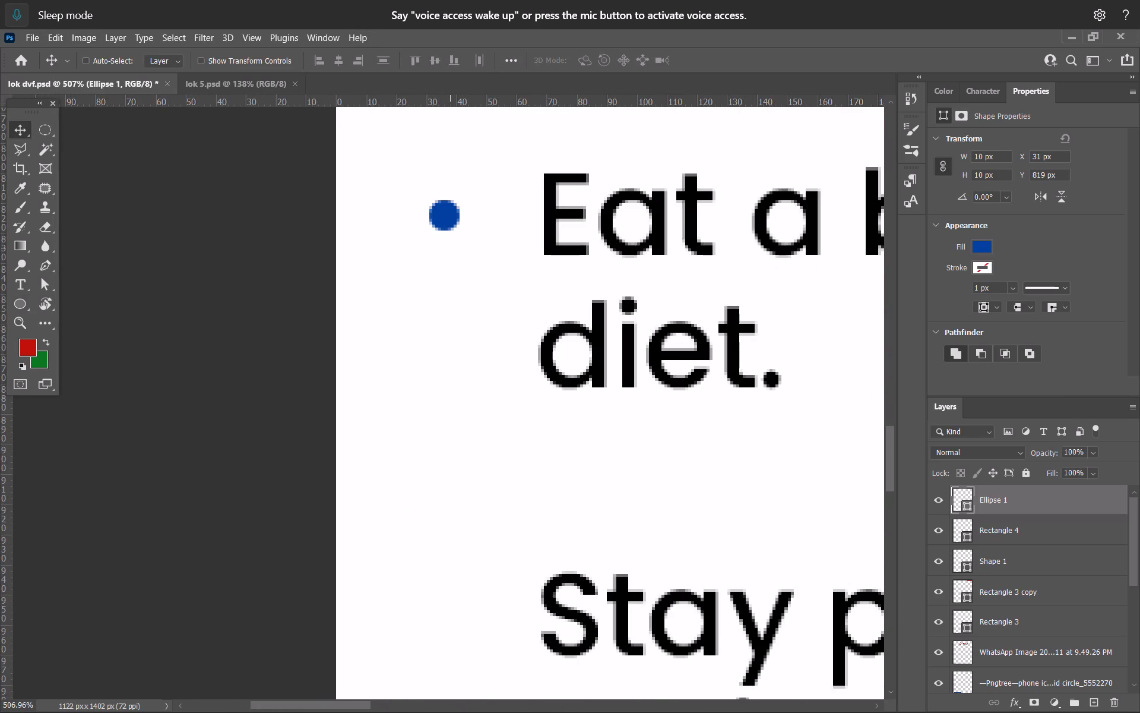
{"action": "left_click_drag", "start_coordinate": [461, 237], "coordinate": [465, 239]}
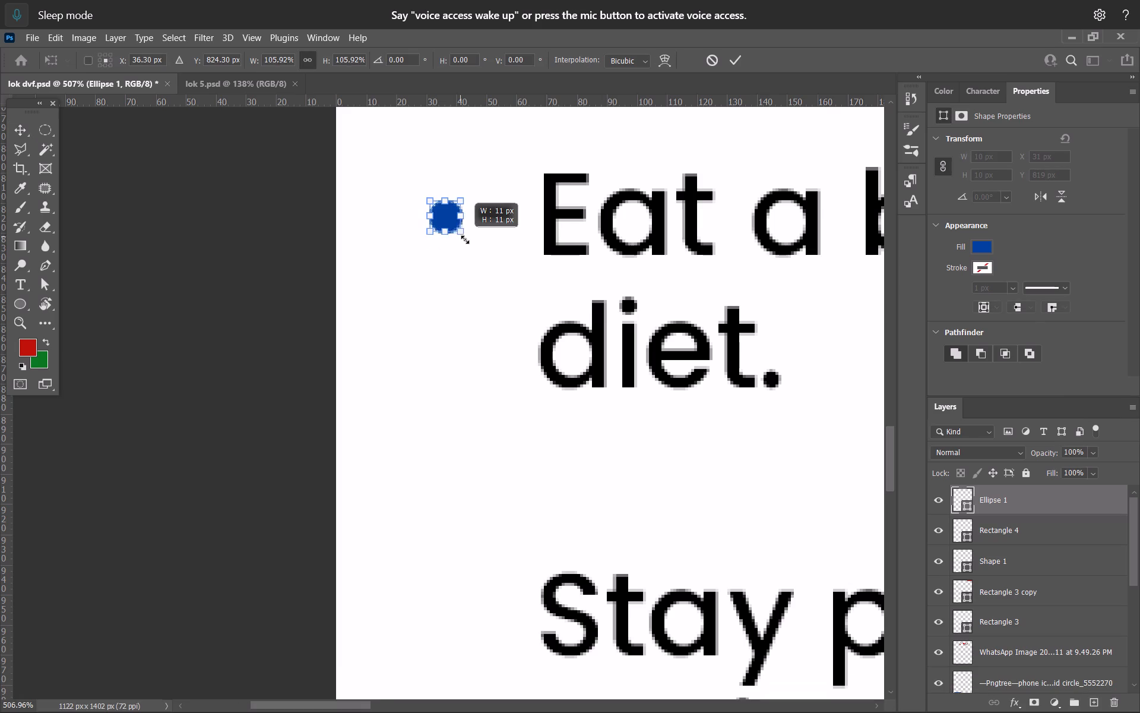
{"action": "left_click_drag", "start_coordinate": [465, 239], "coordinate": [467, 242]}
{"action": "left_click", "coordinate": [739, 53]}
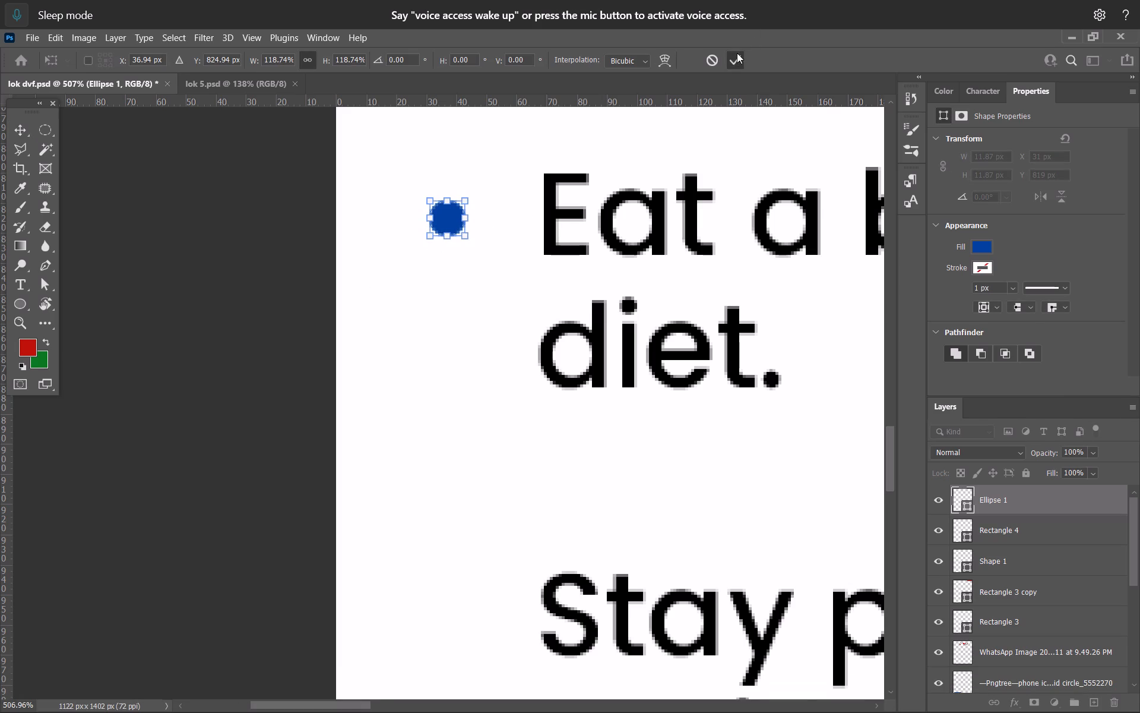
{"action": "scroll", "coordinate": [497, 257], "scroll_direction": "down", "scroll_amount": 15, "text": "alt"}
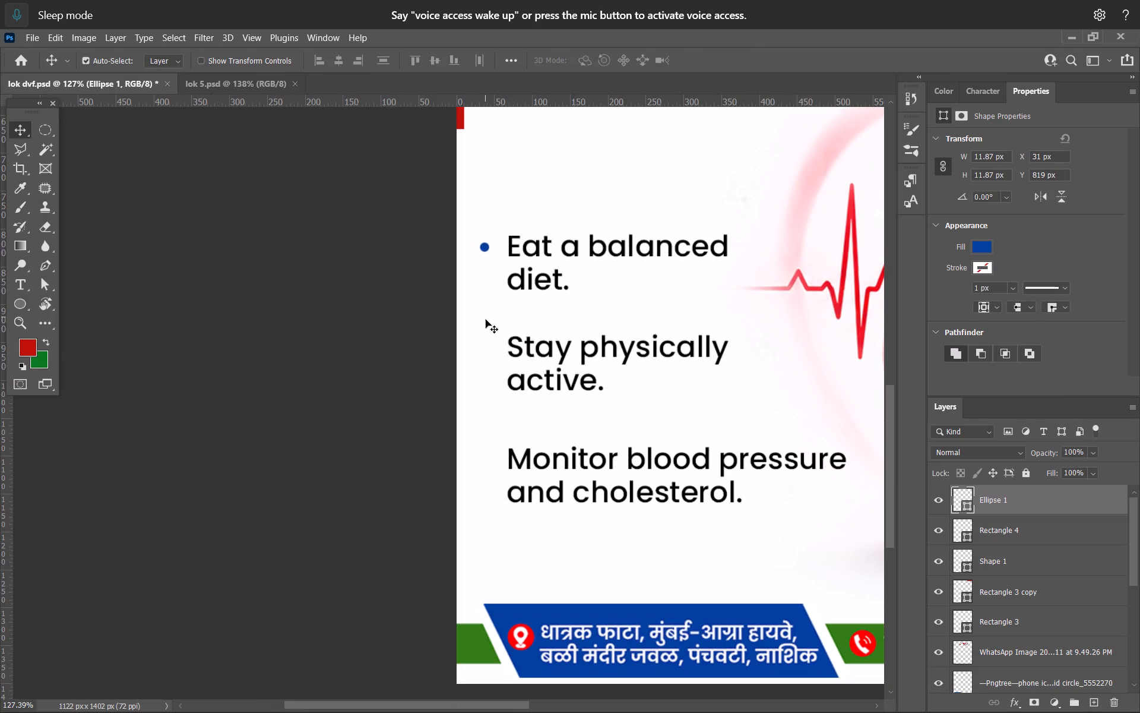
Duplicate the blue dot beside the first line of "Stay physically active.", at X 31 px and about Y 951 px.
{"action": "key", "text": "space"}
{"action": "key", "text": "space"}
{"action": "key", "text": "space"}
{"action": "key", "text": "space"}
{"action": "key", "text": "space"}
{"action": "key", "text": "space"}
{"action": "key", "text": "space"}
{"action": "key", "text": "space"}
{"action": "key", "text": "space"}
{"action": "key", "text": "space"}
{"action": "key", "text": "space"}
{"action": "key", "text": "space"}
{"action": "key", "text": "space"}
{"action": "key", "text": "space"}
{"action": "key", "text": "space"}
{"action": "key", "text": "space"}
{"action": "left_click_drag", "start_coordinate": [486, 320], "coordinate": [447, 260]}
{"action": "scroll", "coordinate": [451, 171], "scroll_direction": "up", "scroll_amount": 10, "text": "alt"}
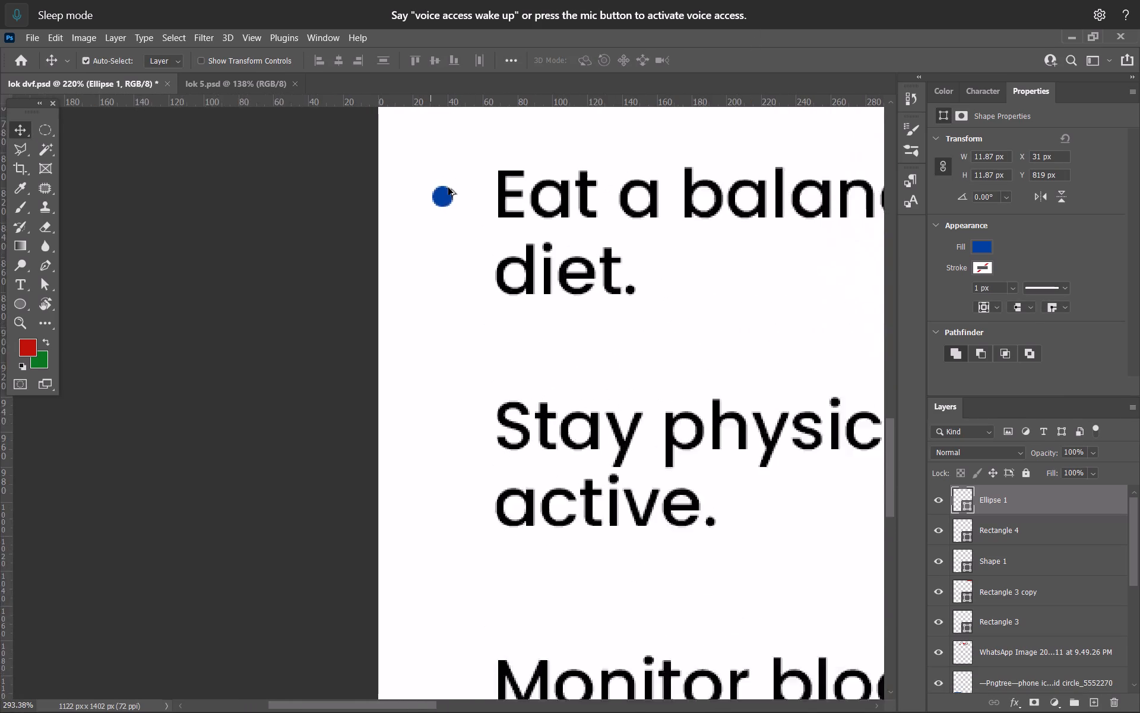
{"action": "left_click_drag", "start_coordinate": [442, 196], "coordinate": [473, 449], "text": "alt"}
Duplicate the second blue dot straight down beside the first line of "Monitor blood pressure and cholesterol.", keeping X 31 px.
{"action": "key", "text": "space"}
{"action": "key", "text": "space"}
{"action": "key", "text": "space"}
{"action": "key", "text": "space"}
{"action": "key", "text": "space"}
{"action": "key", "text": "space"}
{"action": "key", "text": "space"}
{"action": "key", "text": "space"}
{"action": "key", "text": "space"}
{"action": "key", "text": "space"}
{"action": "left_click_drag", "start_coordinate": [473, 460], "coordinate": [408, 196]}
{"action": "left_click_drag", "start_coordinate": [378, 187], "coordinate": [378, 326], "text": "alt"}
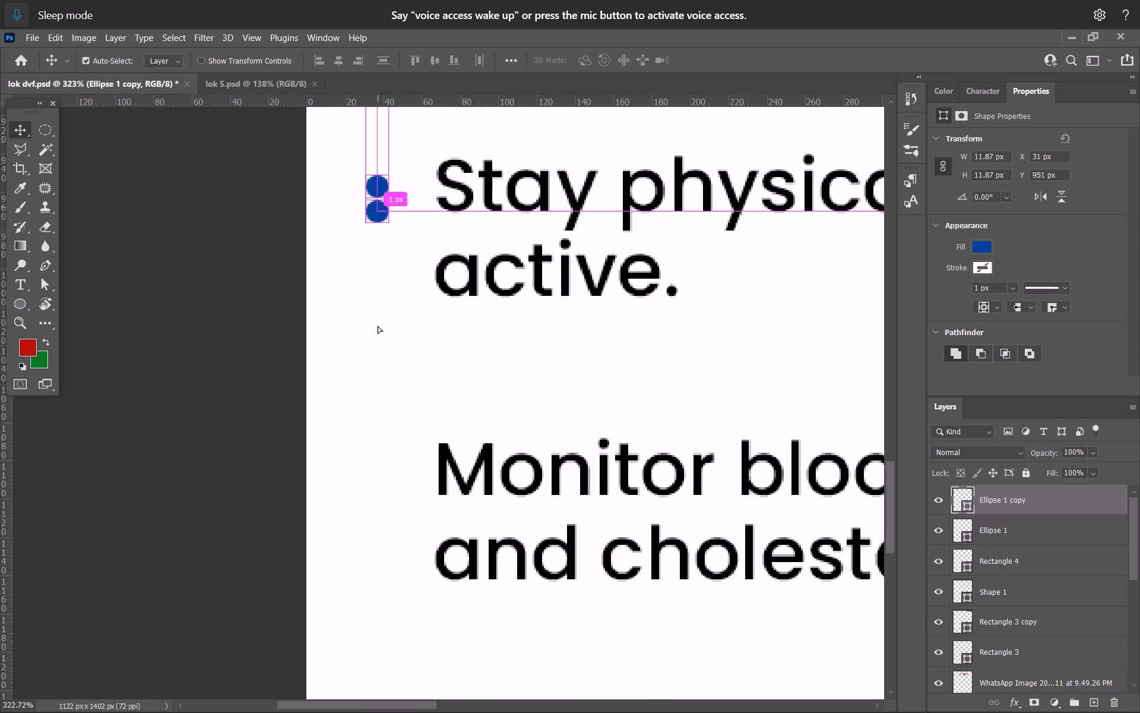
{"action": "left_click_drag", "start_coordinate": [378, 326], "coordinate": [385, 477], "text": "alt"}
Nudge the third blue dot up to Y 1101 px, level with the first line of its bullet text.
{"action": "scroll", "coordinate": [390, 427], "scroll_direction": "down", "scroll_amount": 11, "text": "alt"}
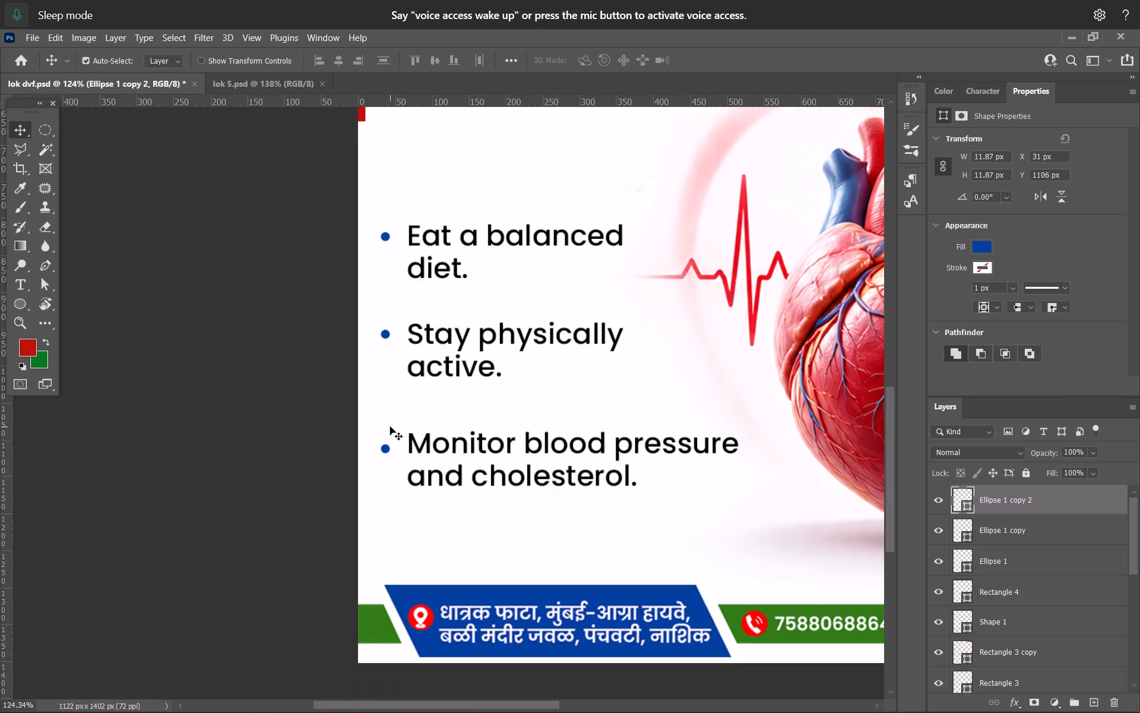
{"action": "key", "text": "Up"}
{"action": "key", "text": "Up"}
{"action": "key", "text": "Up"}
{"action": "key", "text": "Up"}
{"action": "key", "text": "Up"}
{"action": "key", "text": "Up"}
{"action": "key", "text": "Up"}
{"action": "key", "text": "Up"}
Move the three bullet texts together 4 px left to X 63.16 px, closer to their blue dots, and deselect them.
{"action": "scroll", "coordinate": [393, 430], "scroll_direction": "down", "scroll_amount": 8, "text": "alt"}
{"action": "scroll", "coordinate": [393, 430], "scroll_direction": "up", "scroll_amount": 1, "text": "alt"}
{"action": "scroll", "coordinate": [393, 430], "scroll_direction": "down", "scroll_amount": 1, "text": "alt"}
{"action": "scroll", "coordinate": [266, 496], "scroll_direction": "up", "scroll_amount": 10, "text": "alt"}
{"action": "key", "text": "space"}
{"action": "key", "text": "space"}
{"action": "key", "text": "space"}
{"action": "key", "text": "space"}
{"action": "key", "text": "space"}
{"action": "key", "text": "space"}
{"action": "key", "text": "space"}
{"action": "key", "text": "space"}
{"action": "key", "text": "space"}
{"action": "key", "text": "space"}
{"action": "left_click_drag", "start_coordinate": [246, 501], "coordinate": [412, 336]}
{"action": "scroll", "coordinate": [407, 359], "scroll_direction": "up", "scroll_amount": 5, "text": "alt"}
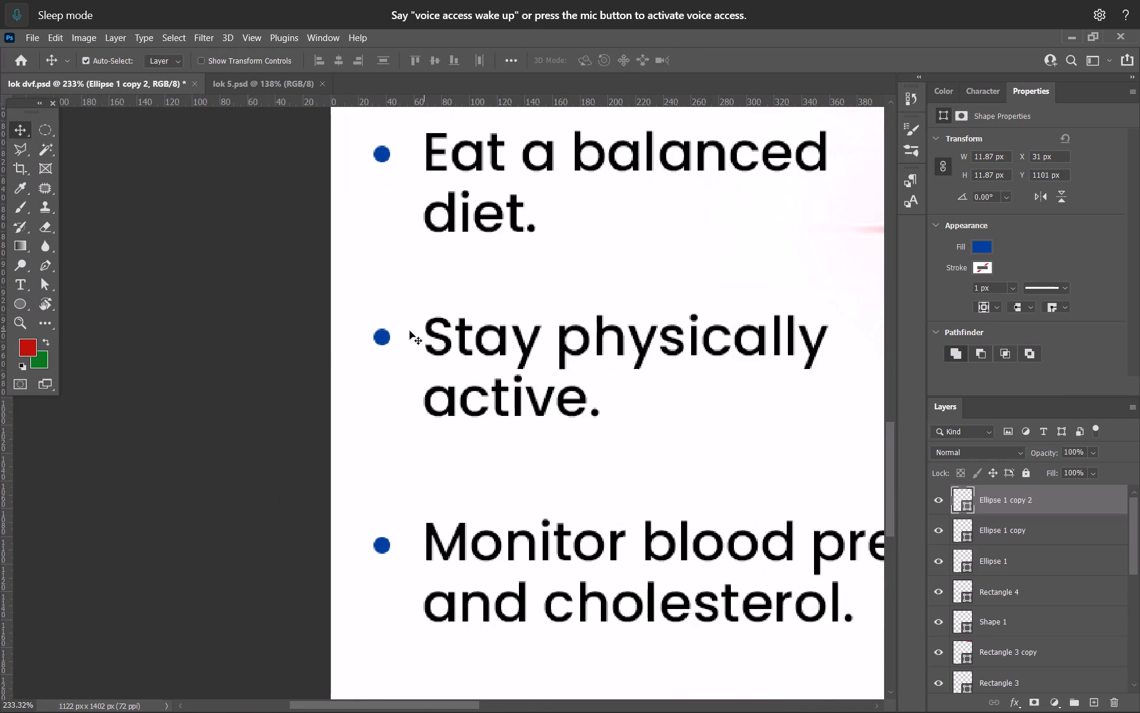
{"action": "left_click", "coordinate": [429, 324]}
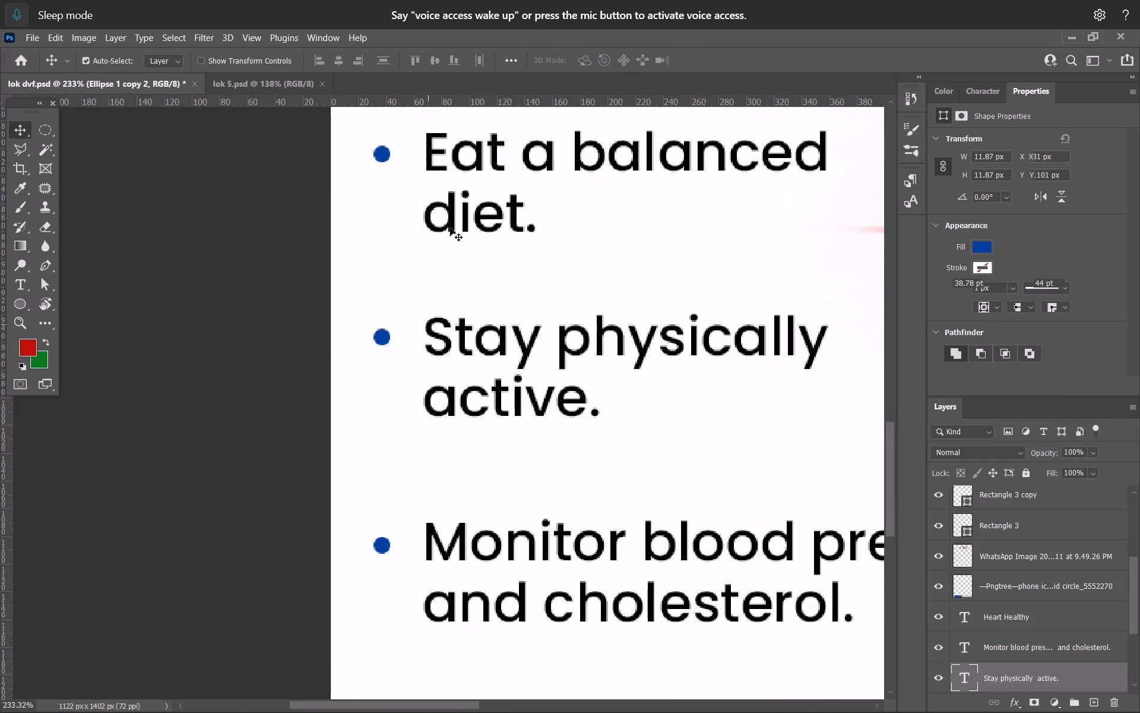
{"action": "left_click", "coordinate": [450, 226], "text": "shift"}
{"action": "left_click", "coordinate": [476, 542], "text": "shift"}
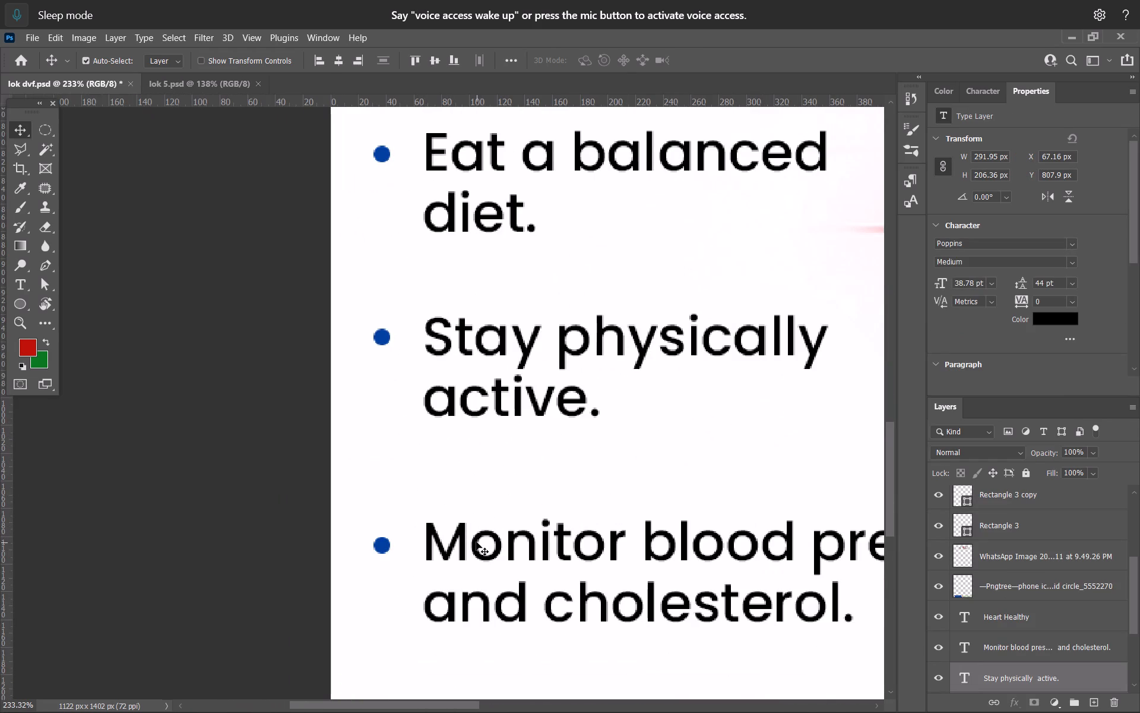
{"action": "scroll", "coordinate": [472, 518], "scroll_direction": "down", "scroll_amount": 3, "text": "alt"}
{"action": "scroll", "coordinate": [472, 518], "scroll_direction": "up", "scroll_amount": 1, "text": "alt"}
{"action": "scroll", "coordinate": [472, 518], "scroll_direction": "down", "scroll_amount": 6, "text": "alt"}
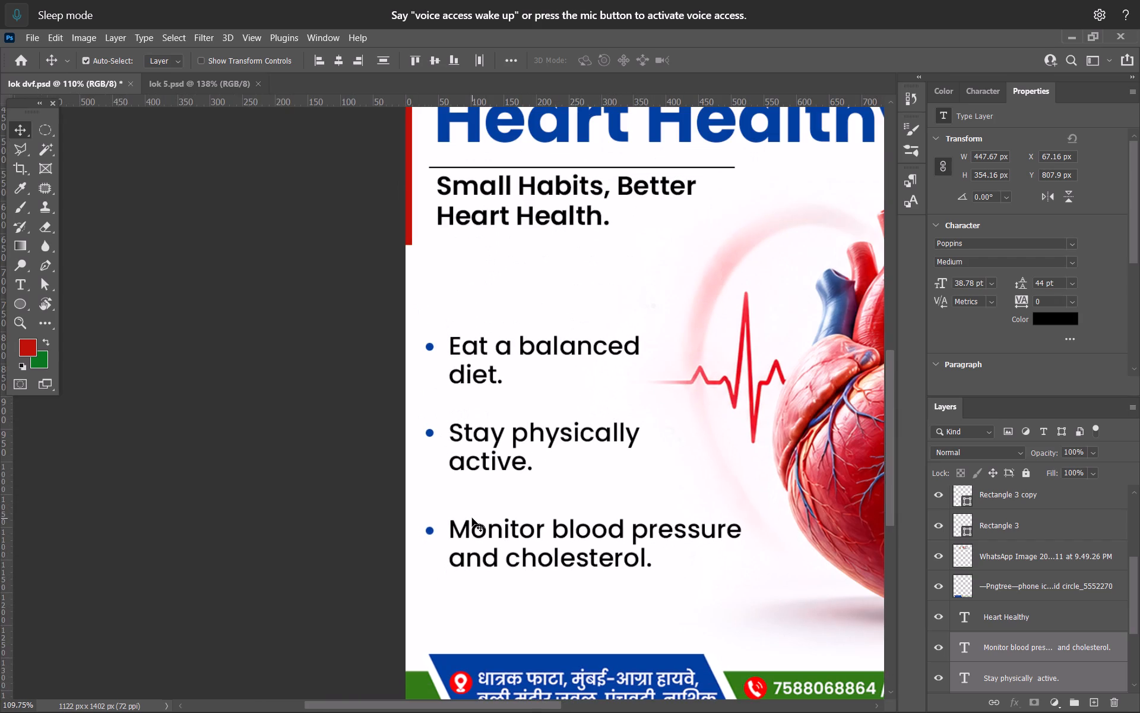
{"action": "key", "text": "Left"}
{"action": "key", "text": "Left"}
{"action": "key", "text": "Left"}
{"action": "key", "text": "Left"}
{"action": "left_click", "coordinate": [386, 456]}
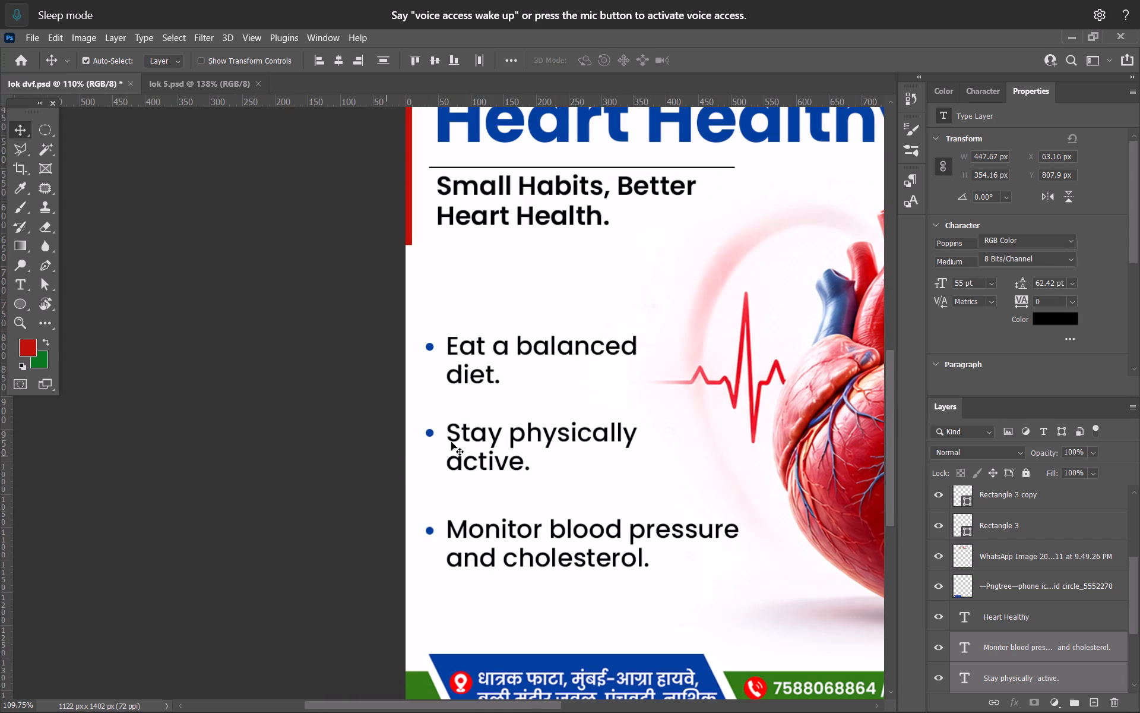
Save the lok dvf document.
{"action": "scroll", "coordinate": [467, 438], "scroll_direction": "up", "scroll_amount": 7, "text": "alt"}
{"action": "key", "text": "ctrl+s"}
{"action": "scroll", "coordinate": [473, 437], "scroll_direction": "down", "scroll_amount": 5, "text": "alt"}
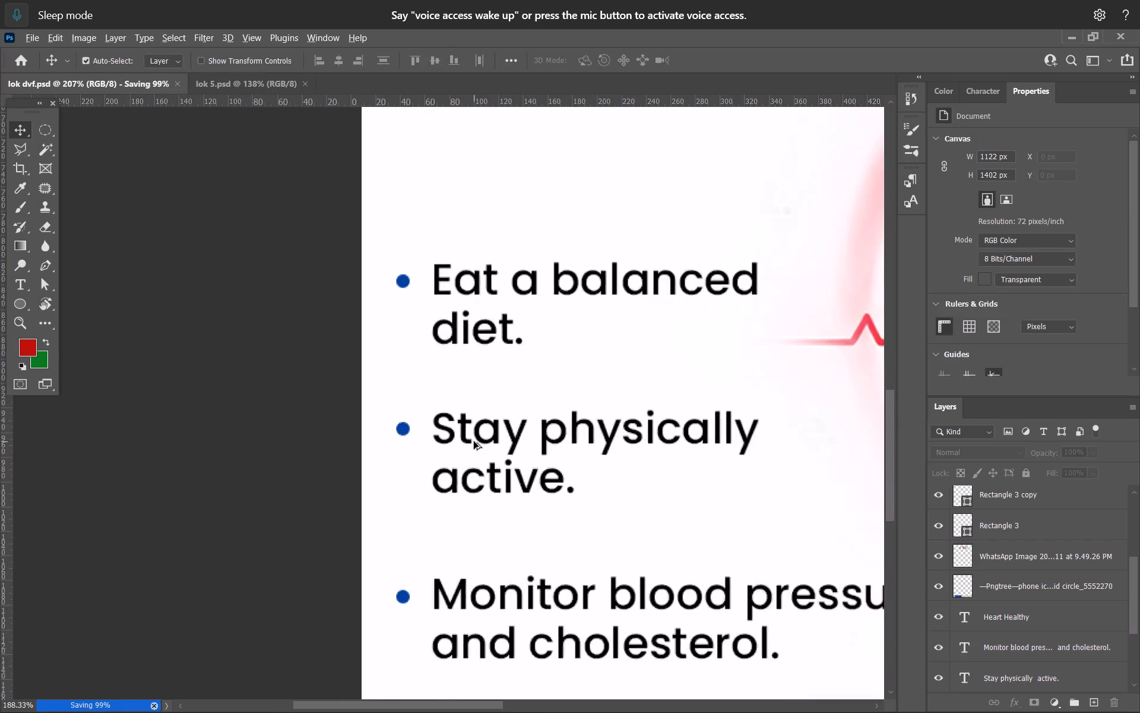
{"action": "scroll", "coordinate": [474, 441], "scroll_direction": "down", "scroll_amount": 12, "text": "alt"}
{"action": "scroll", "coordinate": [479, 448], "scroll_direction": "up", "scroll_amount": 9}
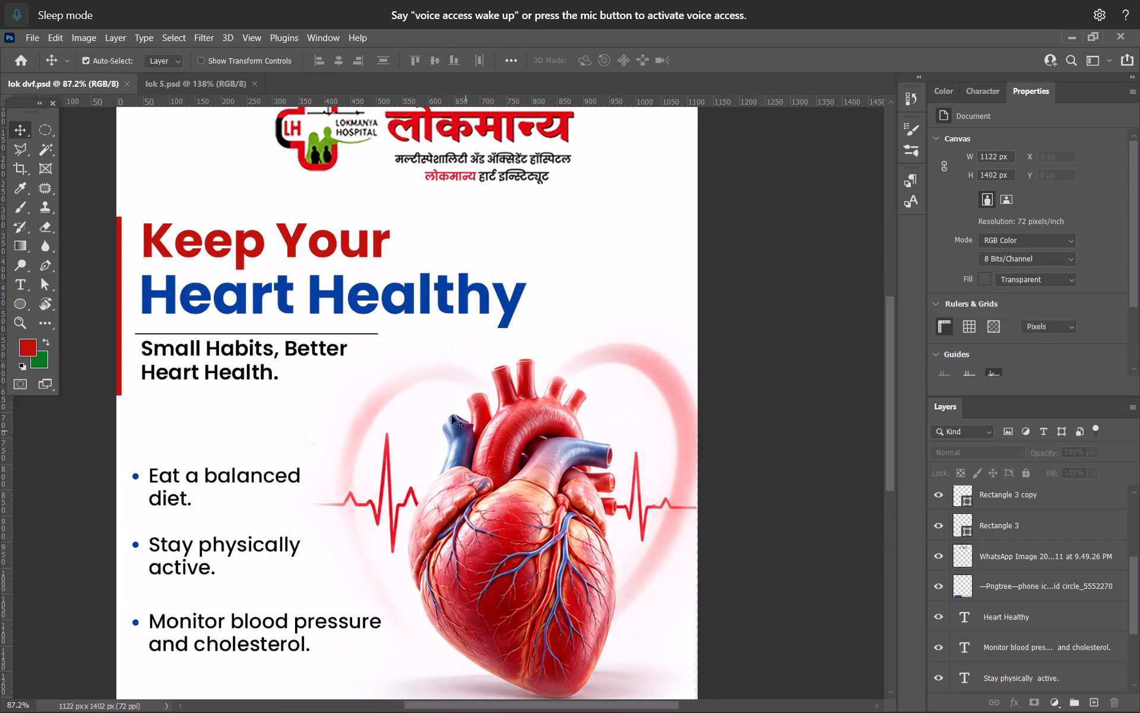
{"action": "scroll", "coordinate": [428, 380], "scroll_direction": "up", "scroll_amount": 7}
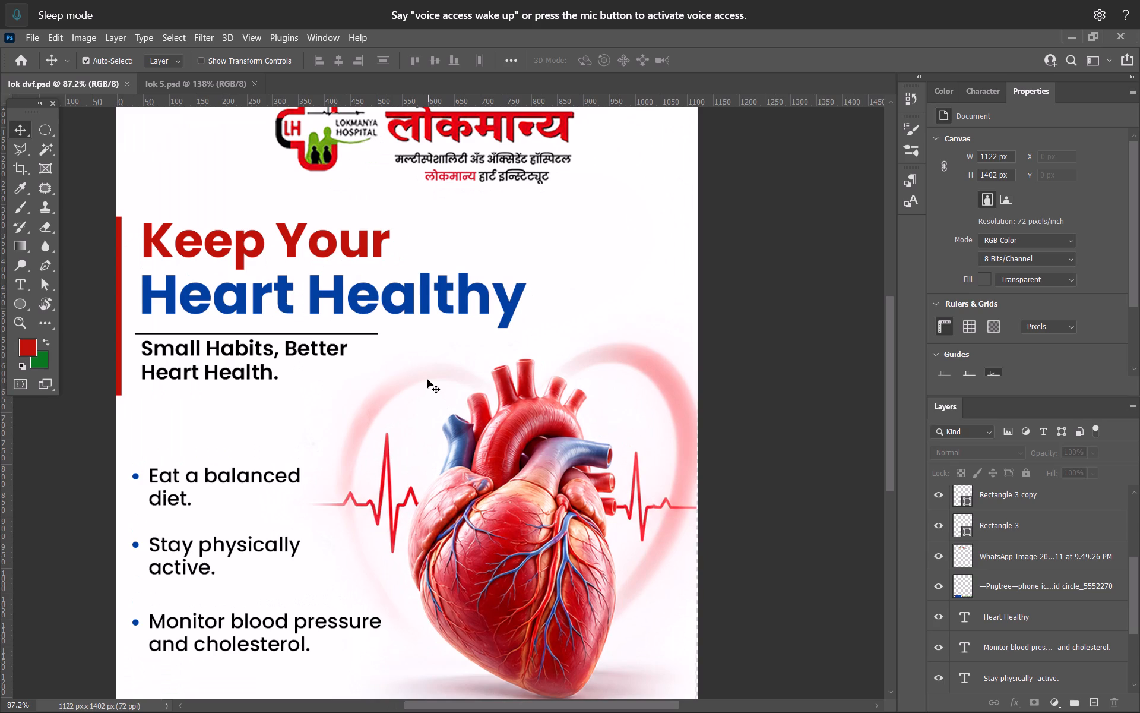
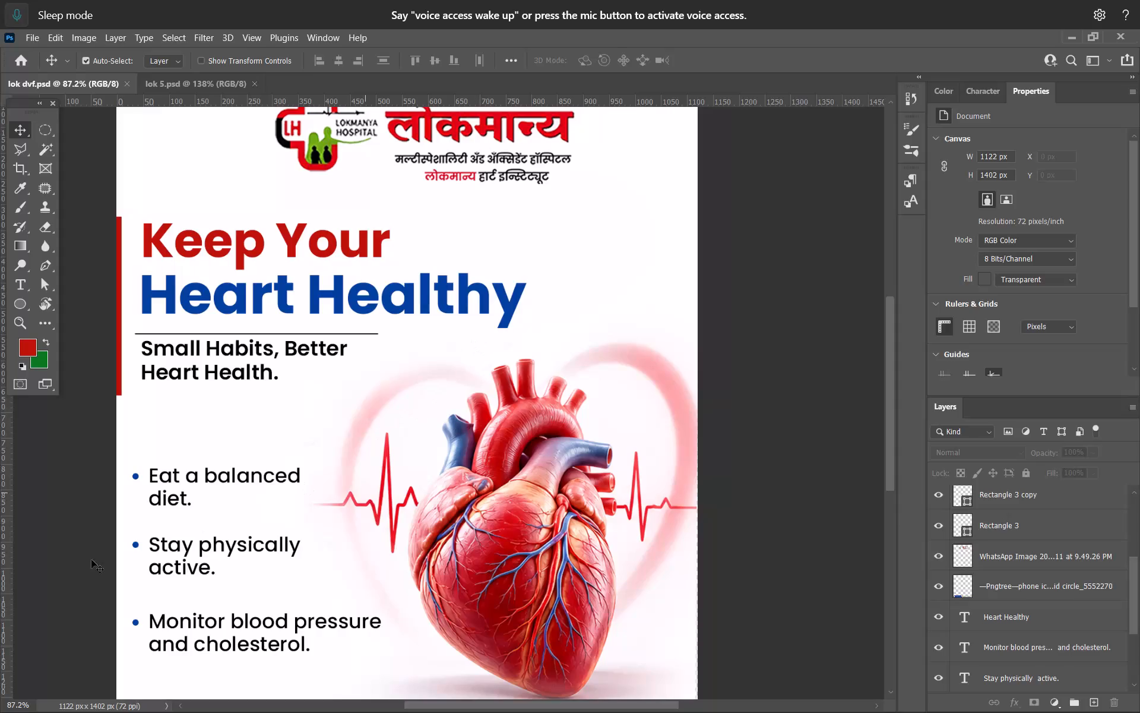
Draw a horizontal black Pen tool line about 272 px long between the "Eat a balanced diet." and "Stay physically active." bullets.
{"action": "scroll", "coordinate": [131, 488], "scroll_direction": "down", "scroll_amount": 5, "text": "alt"}
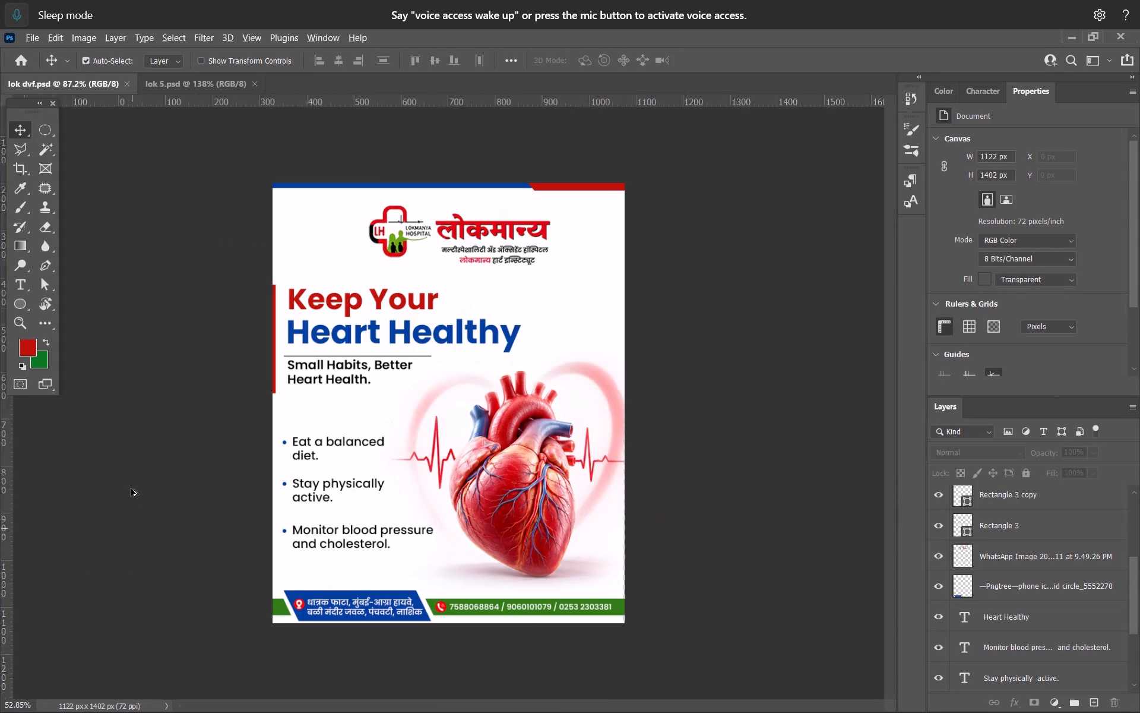
{"action": "scroll", "coordinate": [232, 498], "scroll_direction": "down", "scroll_amount": 1, "text": "alt"}
{"action": "scroll", "coordinate": [241, 498], "scroll_direction": "up", "scroll_amount": 14, "text": "alt"}
{"action": "key", "text": "p"}
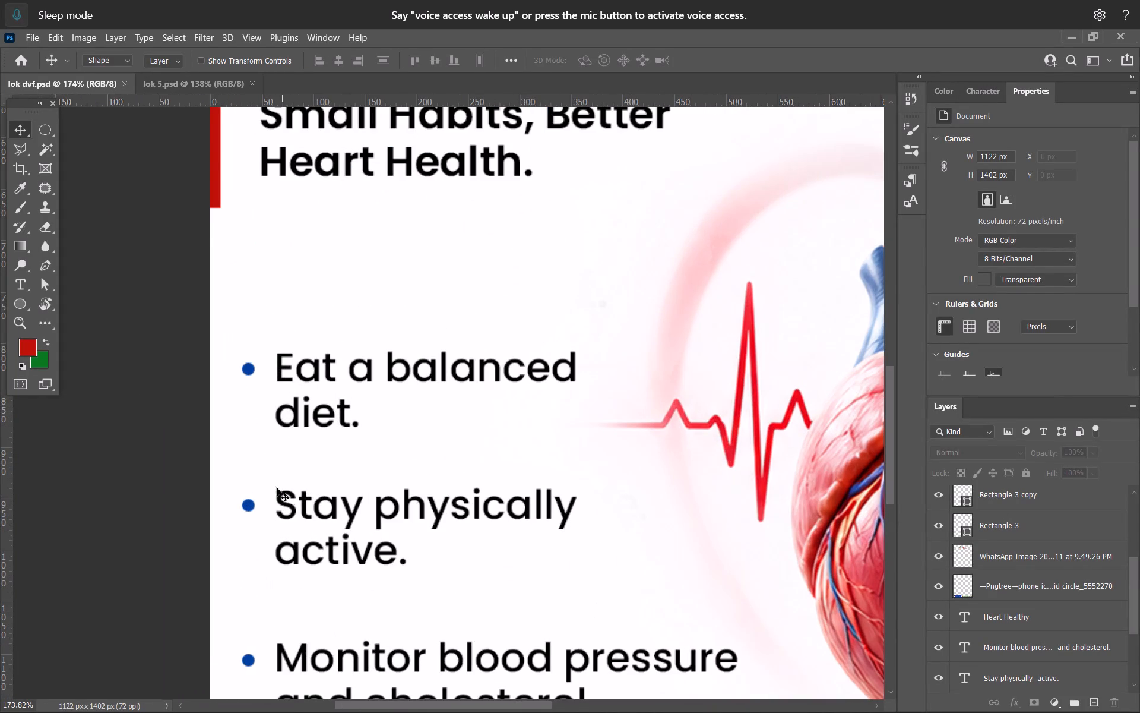
{"action": "left_click", "coordinate": [256, 455]}
{"action": "left_click", "coordinate": [537, 454], "text": "shift"}
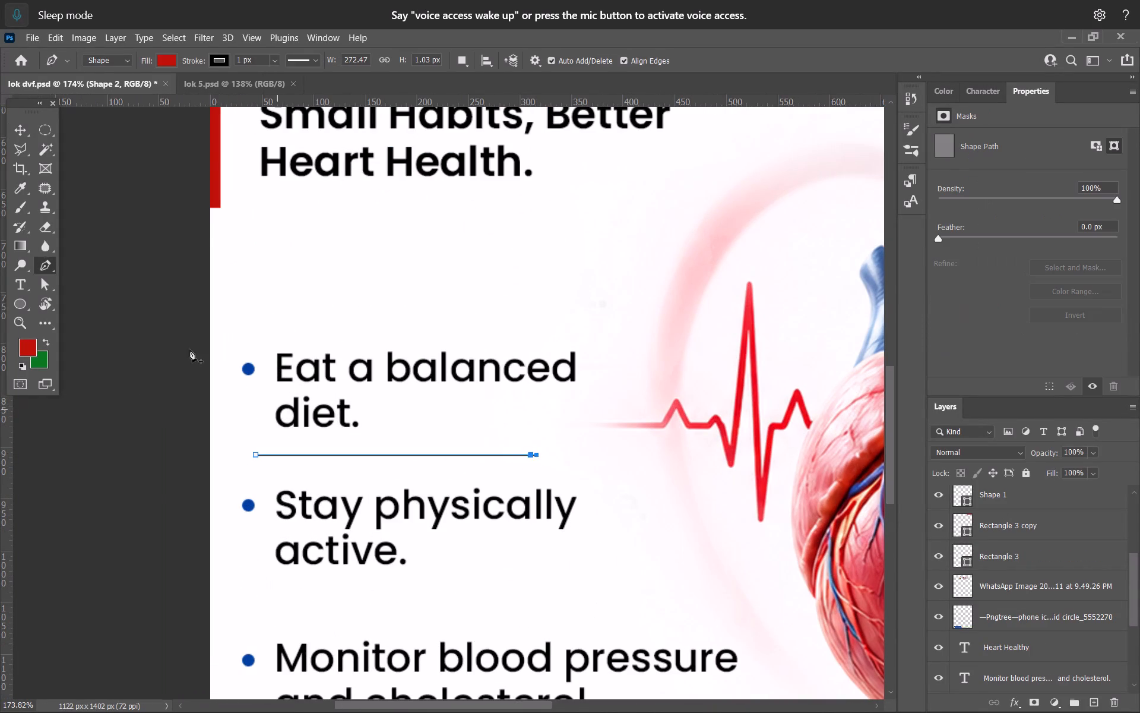
{"action": "left_click", "coordinate": [23, 125]}
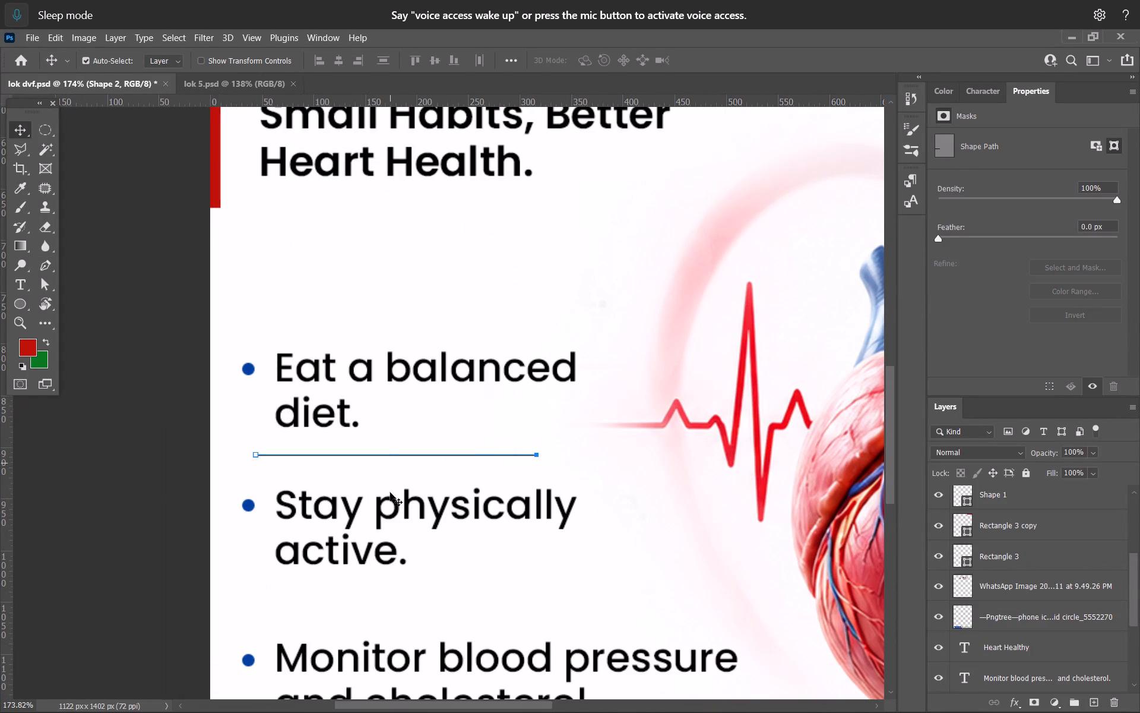
Set the new divider line's stroke width to 2 px.
{"action": "key", "text": "a"}
{"action": "left_click_drag", "start_coordinate": [299, 58], "coordinate": [260, 65]}
{"action": "key", "text": "2"}
{"action": "key", "text": "Return"}
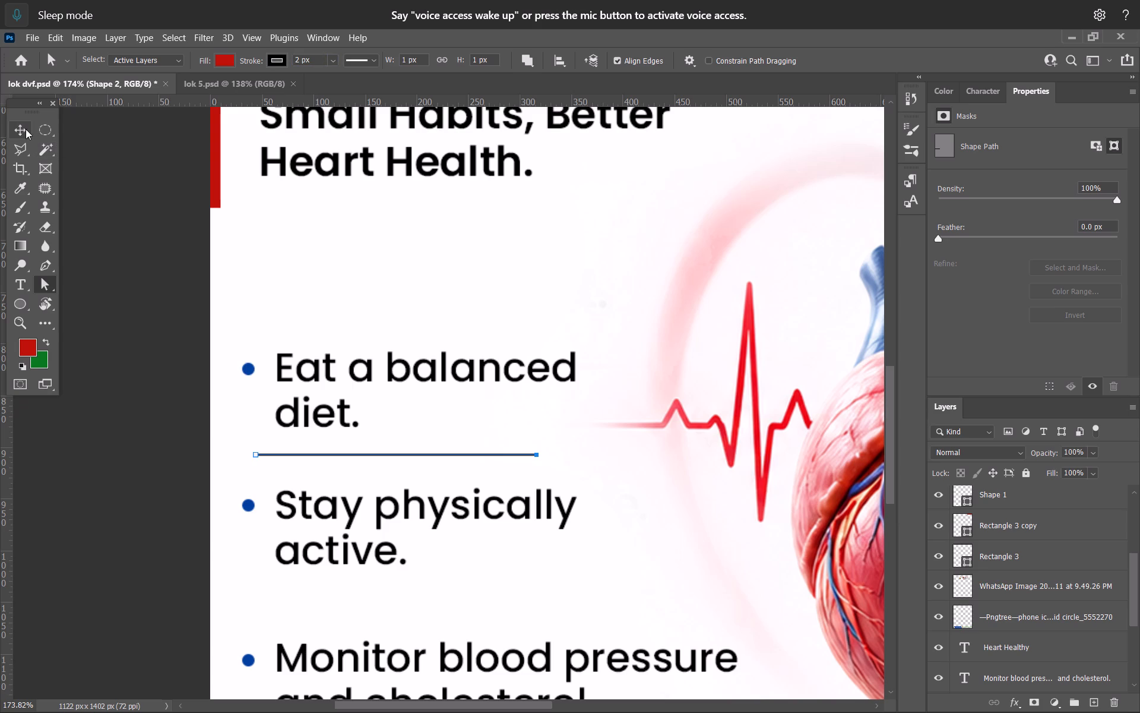
{"action": "left_click", "coordinate": [24, 129]}
Duplicate the divider line straight down into the gap between "Stay physically active." and "Monitor blood pressure and cholesterol.".
{"action": "scroll", "coordinate": [322, 486], "scroll_direction": "up", "scroll_amount": 7, "text": "alt"}
{"action": "key", "text": "space"}
{"action": "key", "text": "space"}
{"action": "key", "text": "space"}
{"action": "key", "text": "space"}
{"action": "left_click_drag", "start_coordinate": [322, 486], "coordinate": [324, 356]}
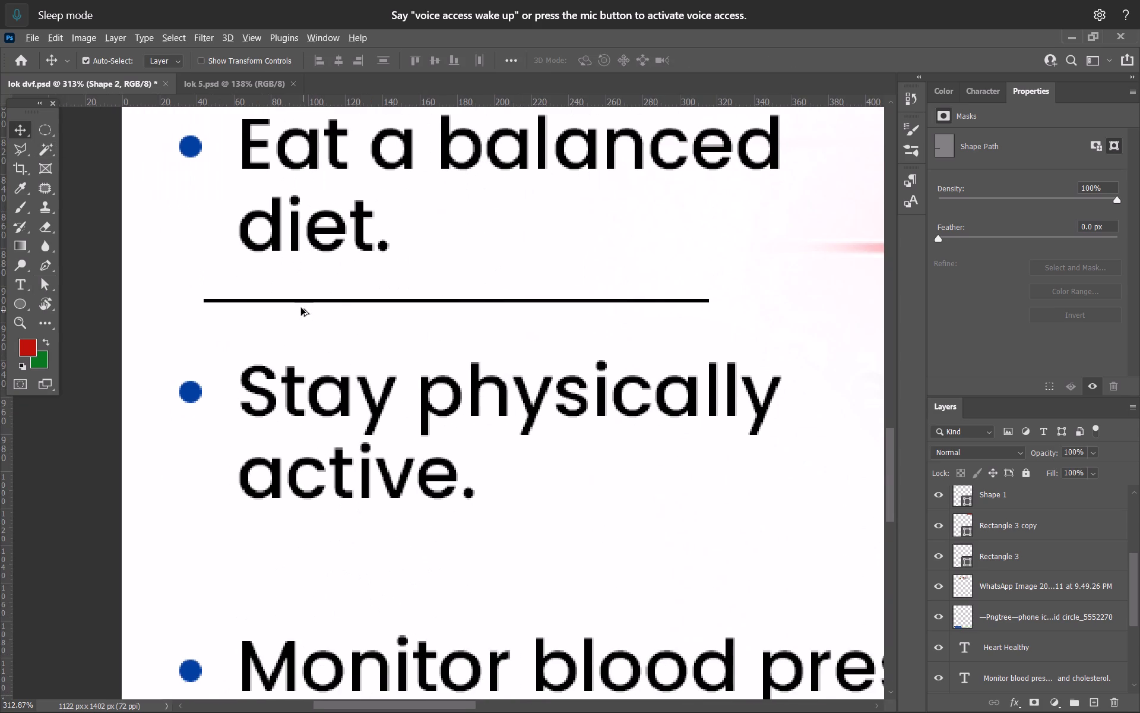
{"action": "left_click_drag", "start_coordinate": [297, 300], "coordinate": [336, 563], "text": "alt"}
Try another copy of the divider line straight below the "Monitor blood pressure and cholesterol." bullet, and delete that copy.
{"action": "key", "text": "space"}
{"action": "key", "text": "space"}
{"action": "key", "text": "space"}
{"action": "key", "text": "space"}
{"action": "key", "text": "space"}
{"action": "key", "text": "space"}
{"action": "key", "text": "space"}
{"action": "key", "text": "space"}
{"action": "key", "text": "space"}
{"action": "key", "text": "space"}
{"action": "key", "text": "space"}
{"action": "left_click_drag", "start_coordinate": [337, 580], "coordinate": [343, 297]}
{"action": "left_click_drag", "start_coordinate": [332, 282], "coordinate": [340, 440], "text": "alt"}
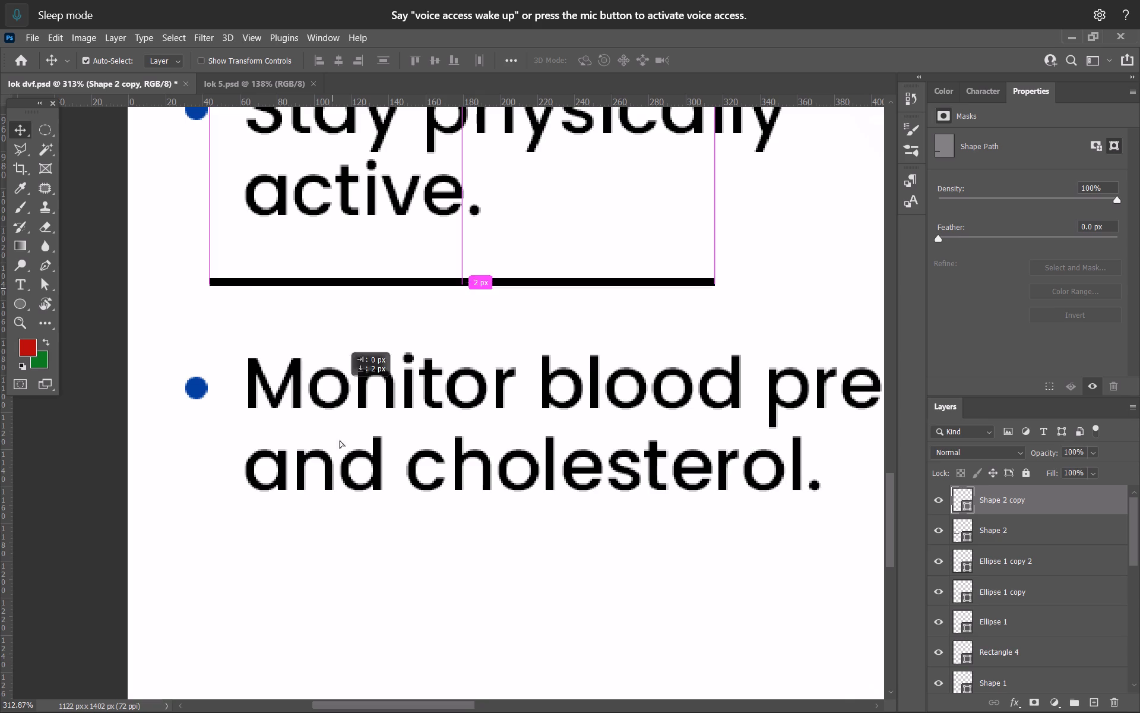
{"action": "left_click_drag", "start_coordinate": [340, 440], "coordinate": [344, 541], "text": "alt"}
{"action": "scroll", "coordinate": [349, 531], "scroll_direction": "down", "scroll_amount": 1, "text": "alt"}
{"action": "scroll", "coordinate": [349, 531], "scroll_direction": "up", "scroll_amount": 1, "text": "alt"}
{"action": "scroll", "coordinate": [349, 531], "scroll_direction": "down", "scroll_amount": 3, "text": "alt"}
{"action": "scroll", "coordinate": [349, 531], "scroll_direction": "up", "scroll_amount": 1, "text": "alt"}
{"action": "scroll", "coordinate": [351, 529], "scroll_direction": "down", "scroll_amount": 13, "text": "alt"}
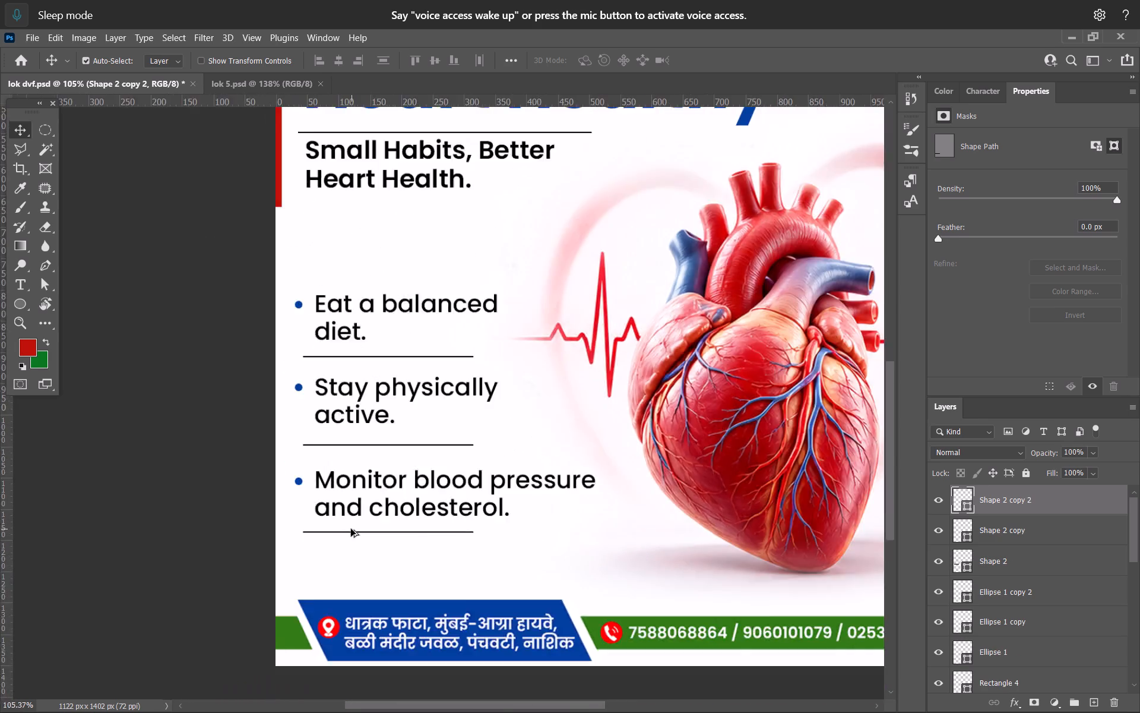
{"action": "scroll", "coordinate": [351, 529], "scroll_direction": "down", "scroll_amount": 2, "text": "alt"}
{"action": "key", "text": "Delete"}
Deselect the divider line and save the lok dvf document.
{"action": "scroll", "coordinate": [353, 565], "scroll_direction": "down", "scroll_amount": 2, "text": "alt"}
{"action": "scroll", "coordinate": [353, 565], "scroll_direction": "up", "scroll_amount": 1, "text": "alt"}
{"action": "scroll", "coordinate": [353, 565], "scroll_direction": "down", "scroll_amount": 1, "text": "alt"}
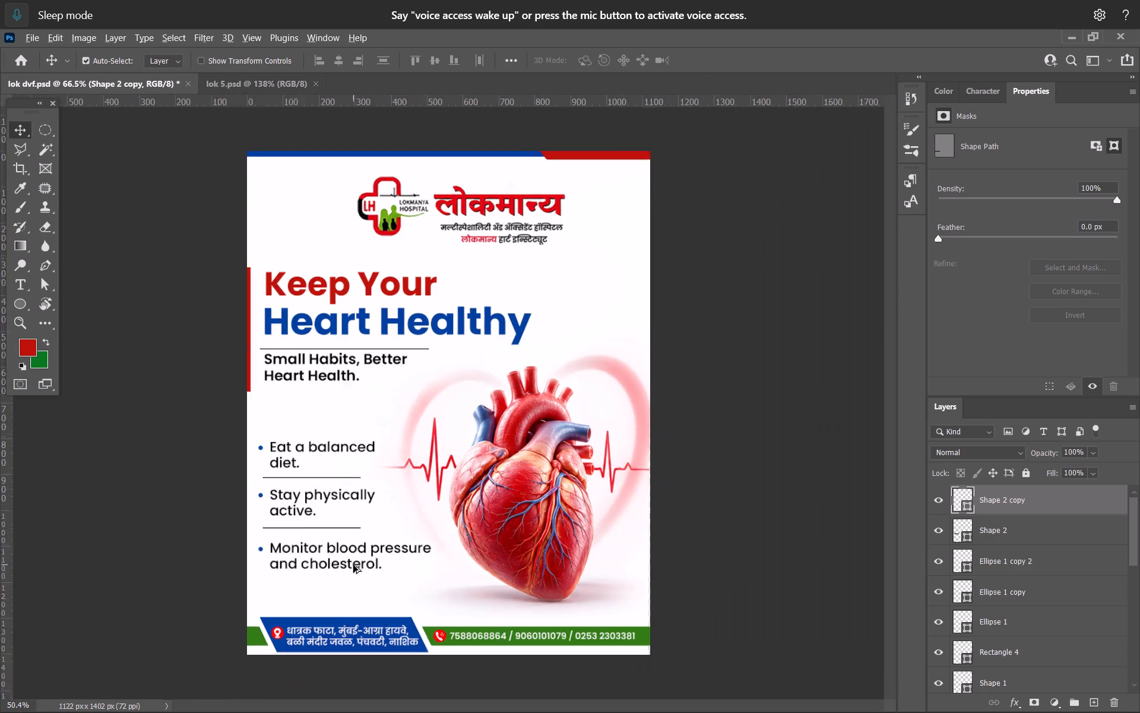
{"action": "scroll", "coordinate": [353, 565], "scroll_direction": "down", "scroll_amount": 2, "text": "alt"}
{"action": "left_click", "coordinate": [647, 367]}
{"action": "key", "text": "ctrl+s"}
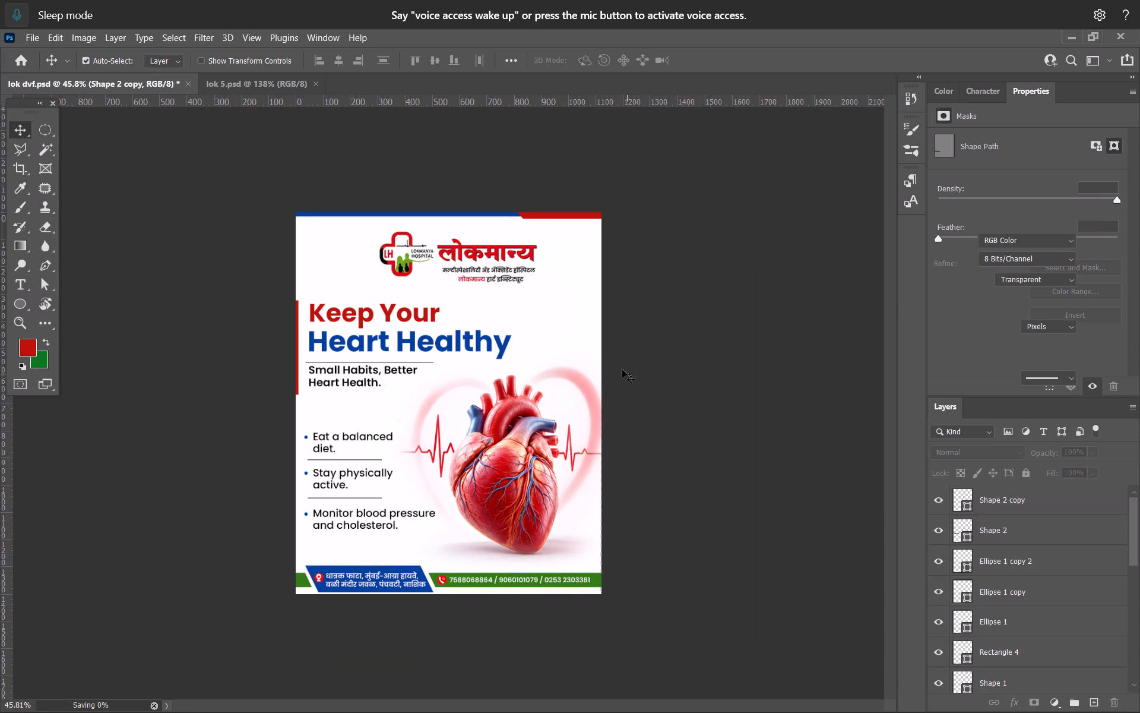
Select all three bullet texts together and set their Poppins font style to SemiBold.
{"action": "scroll", "coordinate": [300, 461], "scroll_direction": "up", "scroll_amount": 2, "text": "alt"}
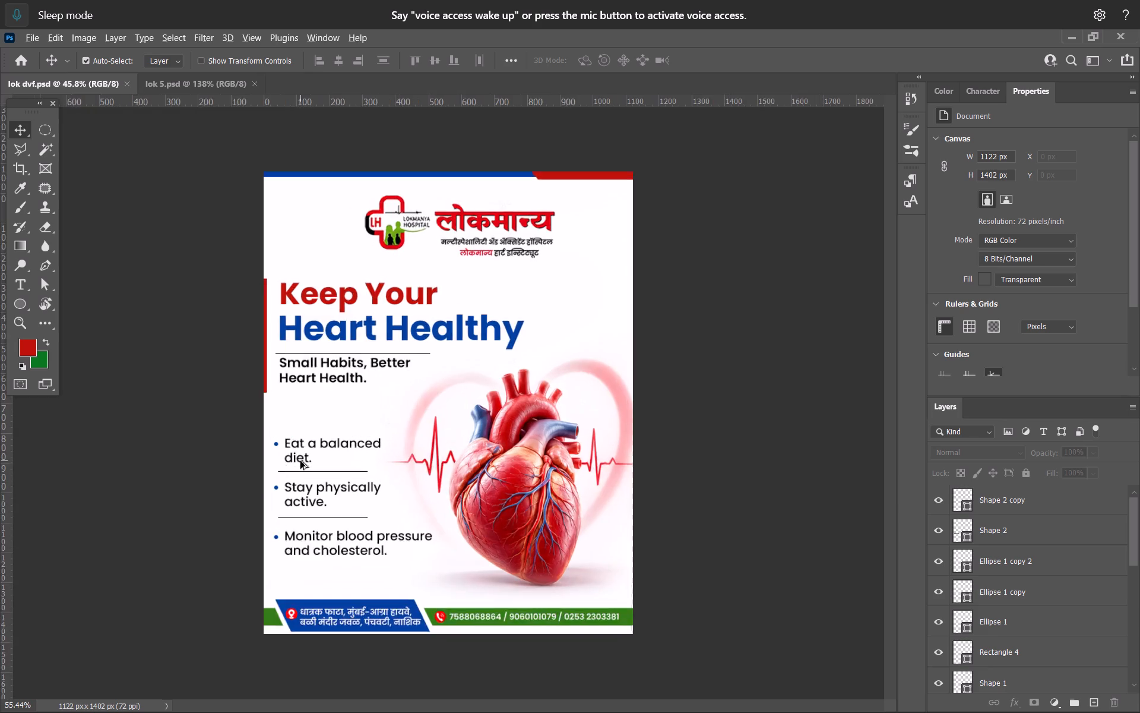
{"action": "scroll", "coordinate": [300, 461], "scroll_direction": "up", "scroll_amount": 4, "text": "alt"}
{"action": "scroll", "coordinate": [300, 461], "scroll_direction": "down", "scroll_amount": 6, "text": "alt"}
{"action": "scroll", "coordinate": [300, 461], "scroll_direction": "up", "scroll_amount": 11, "text": "alt"}
{"action": "scroll", "coordinate": [300, 437], "scroll_direction": "down", "scroll_amount": 2, "text": "alt"}
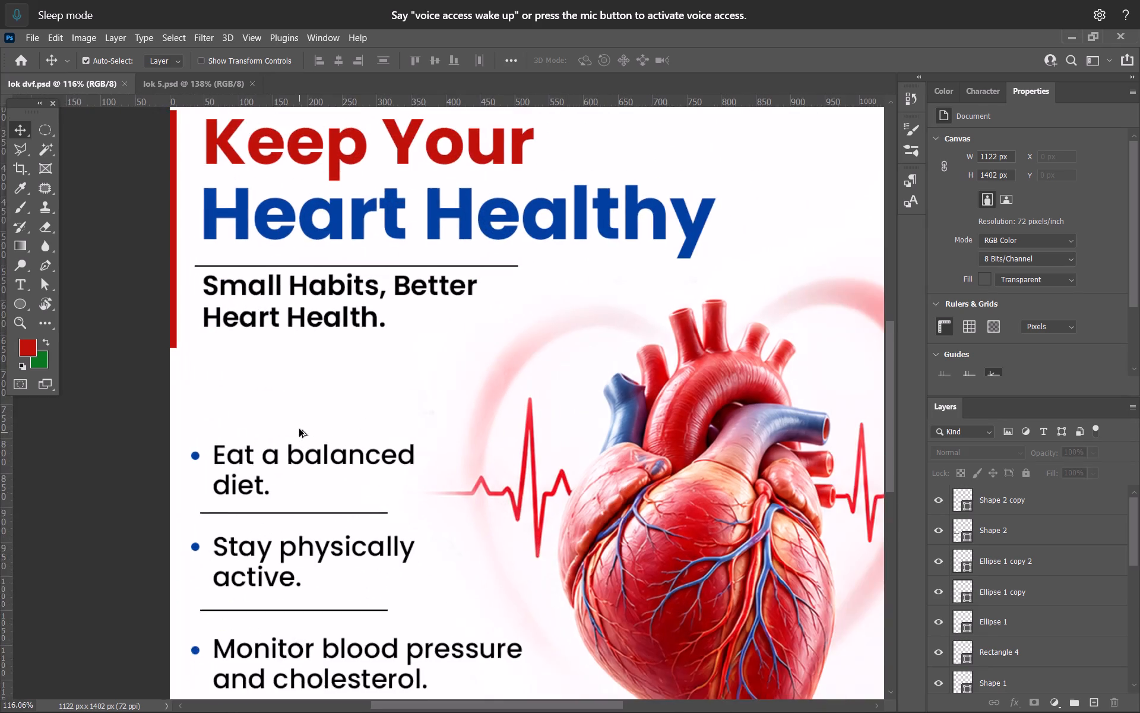
{"action": "scroll", "coordinate": [299, 429], "scroll_direction": "down", "scroll_amount": 3, "text": "alt"}
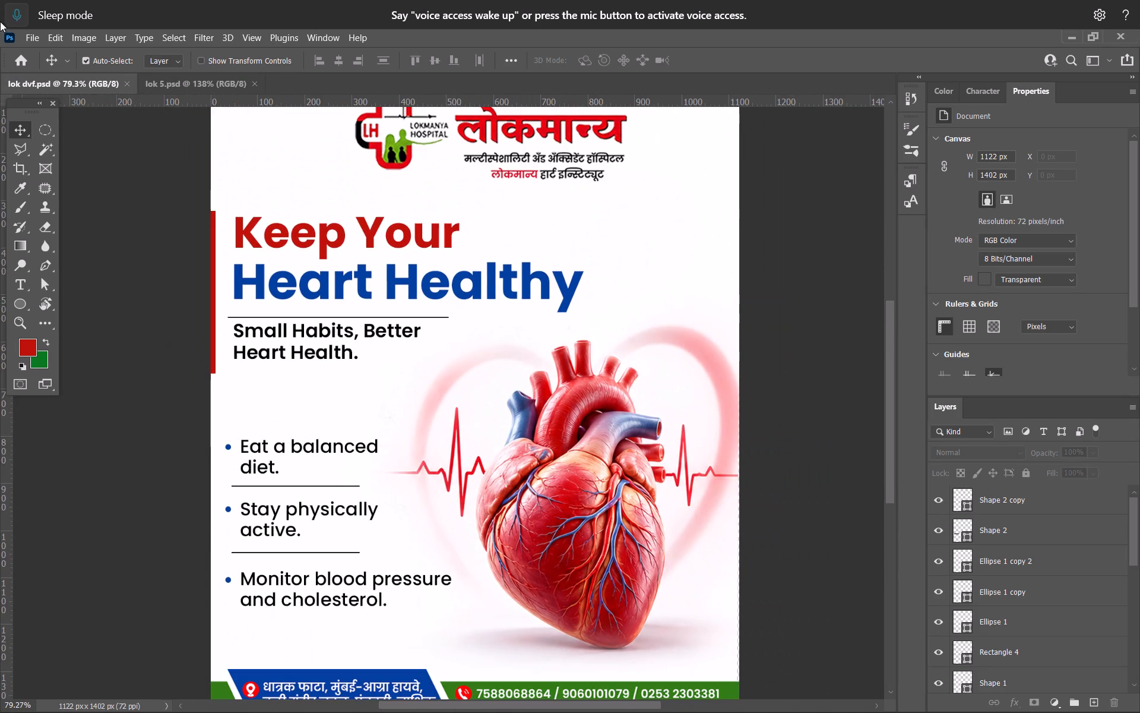
{"action": "left_click", "coordinate": [369, 447]}
{"action": "left_click", "coordinate": [368, 506], "text": "shift"}
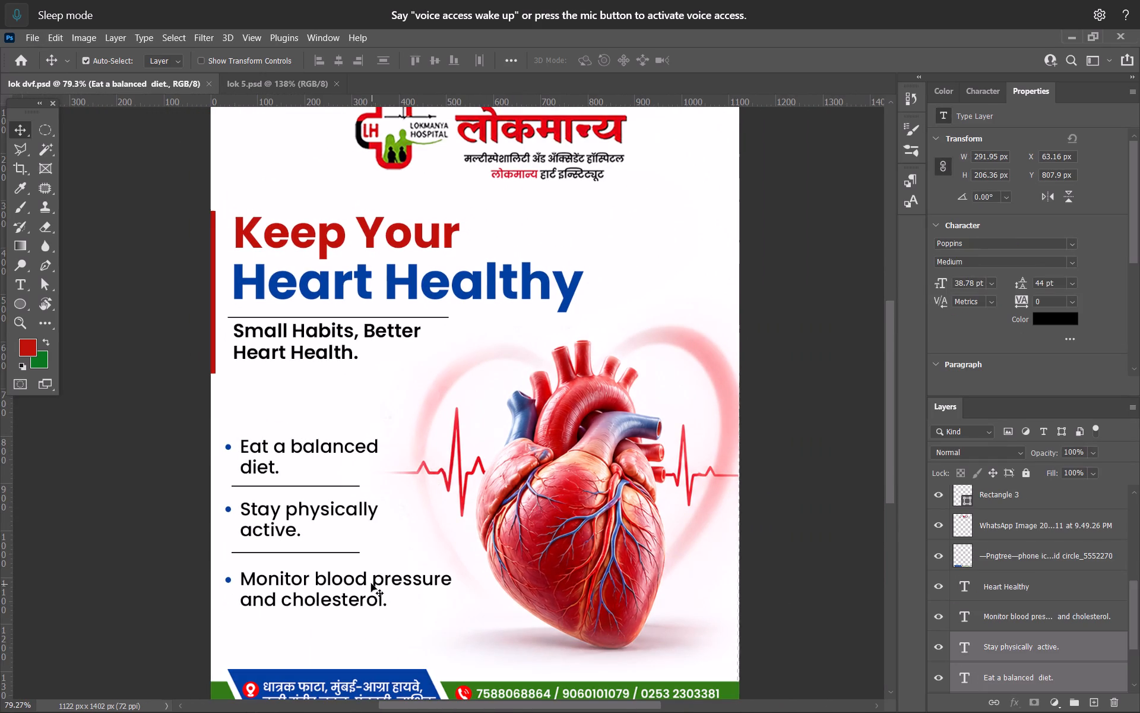
{"action": "left_click", "coordinate": [371, 583], "text": "shift"}
{"action": "left_click", "coordinate": [1068, 263]}
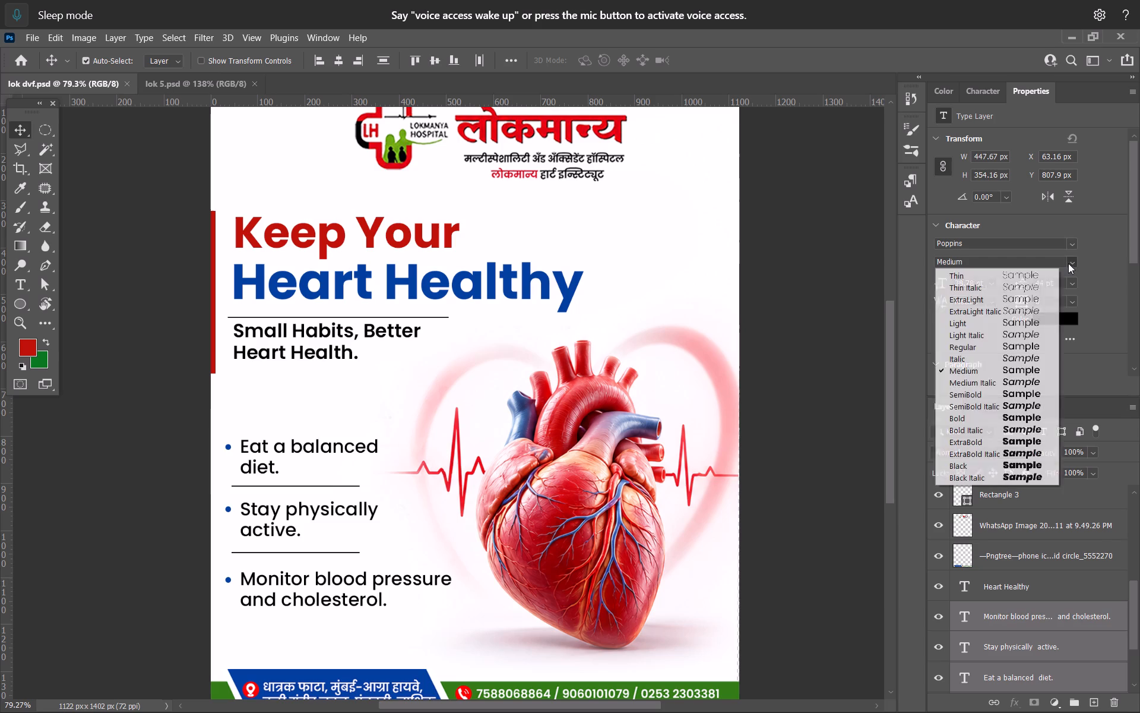
{"action": "left_click", "coordinate": [1019, 397]}
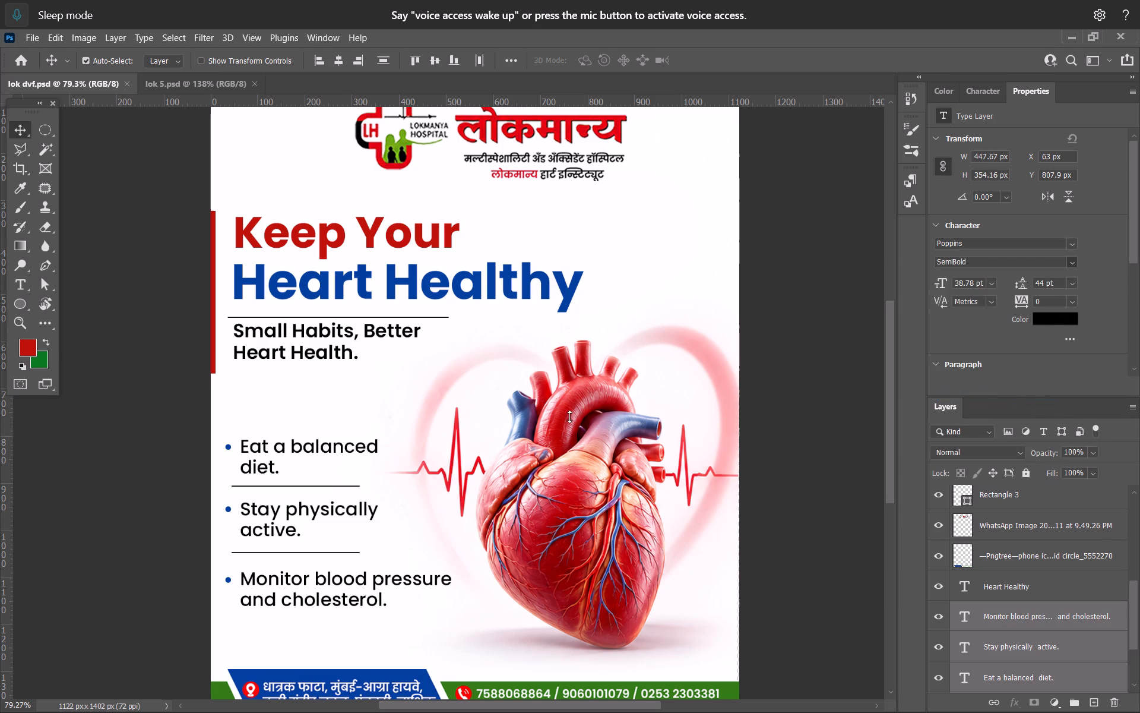
Deselect the bullet texts and save the lok dvf document.
{"action": "scroll", "coordinate": [532, 445], "scroll_direction": "down", "scroll_amount": 7, "text": "alt"}
{"action": "left_click", "coordinate": [659, 419]}
{"action": "key", "text": "ctrl+s"}
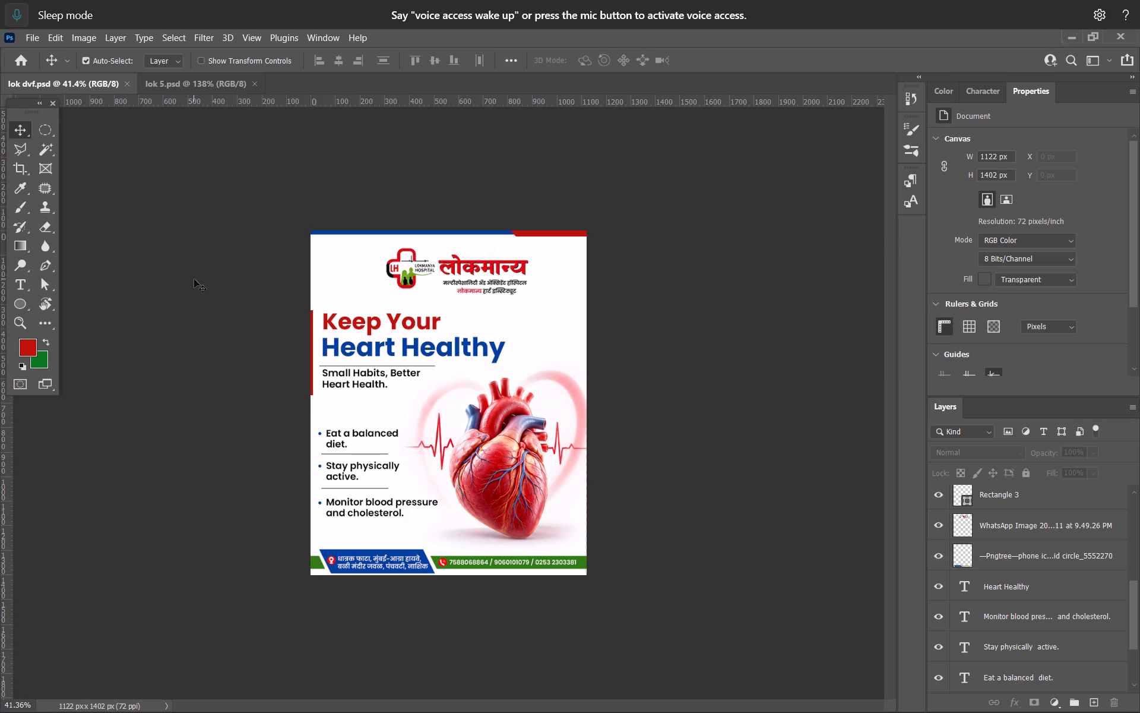
{"action": "key", "text": "ctrl+s"}
Export the post as a JPG named lok dvf into the pinned folder just above "disha cdr".
{"action": "left_click", "coordinate": [29, 41]}
{"action": "left_click", "coordinate": [90, 244]}
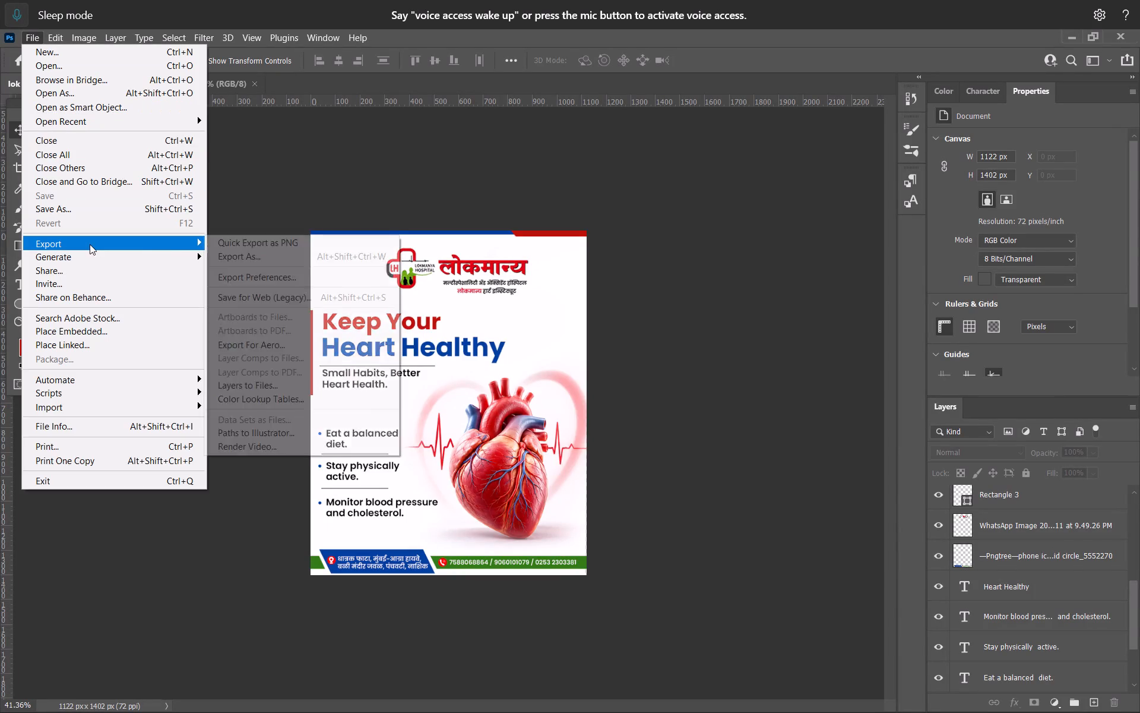
{"action": "left_click", "coordinate": [232, 262]}
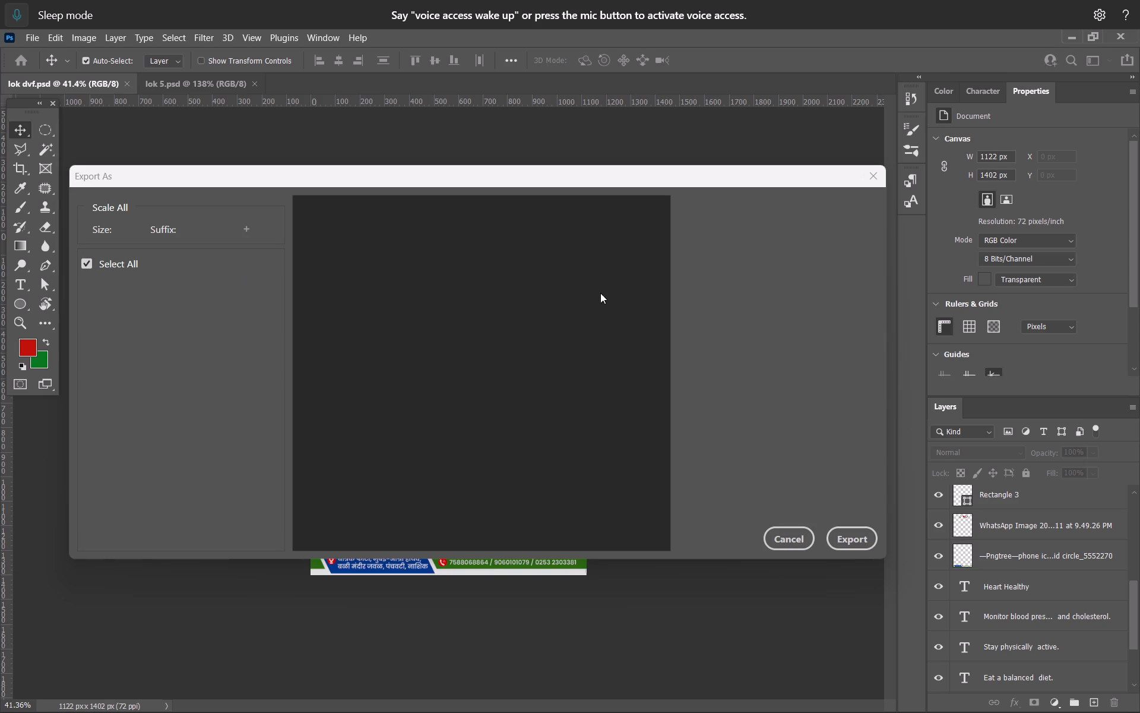
{"action": "left_click", "coordinate": [844, 535]}
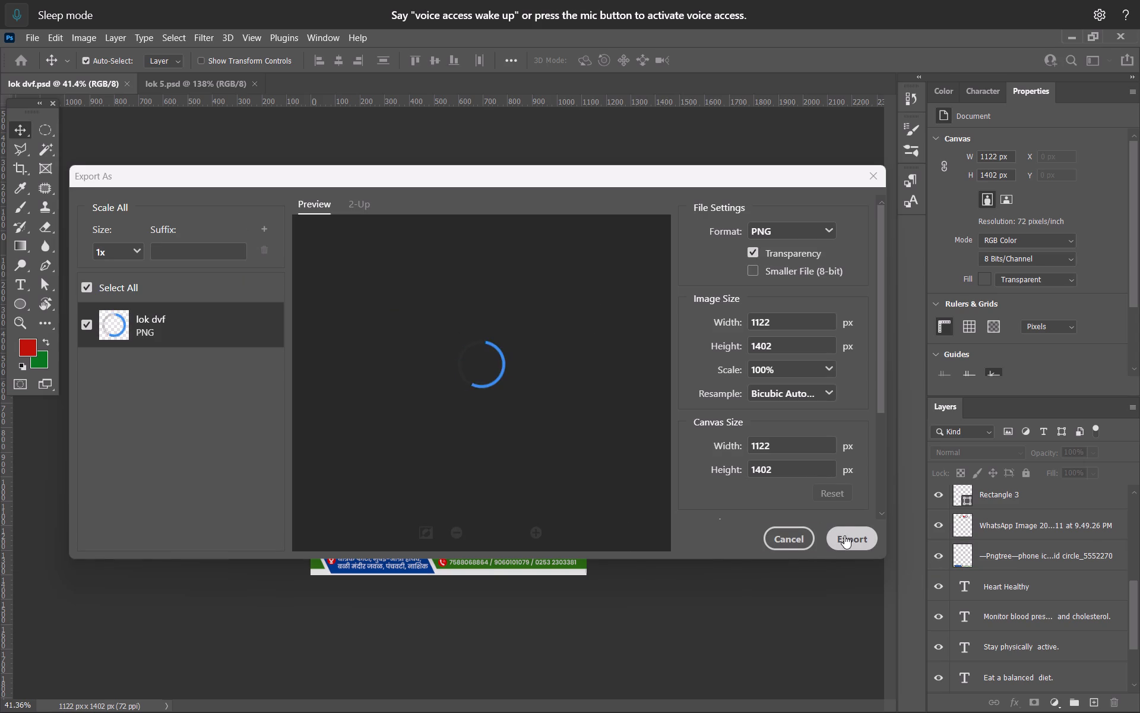
{"action": "left_click", "coordinate": [806, 238]}
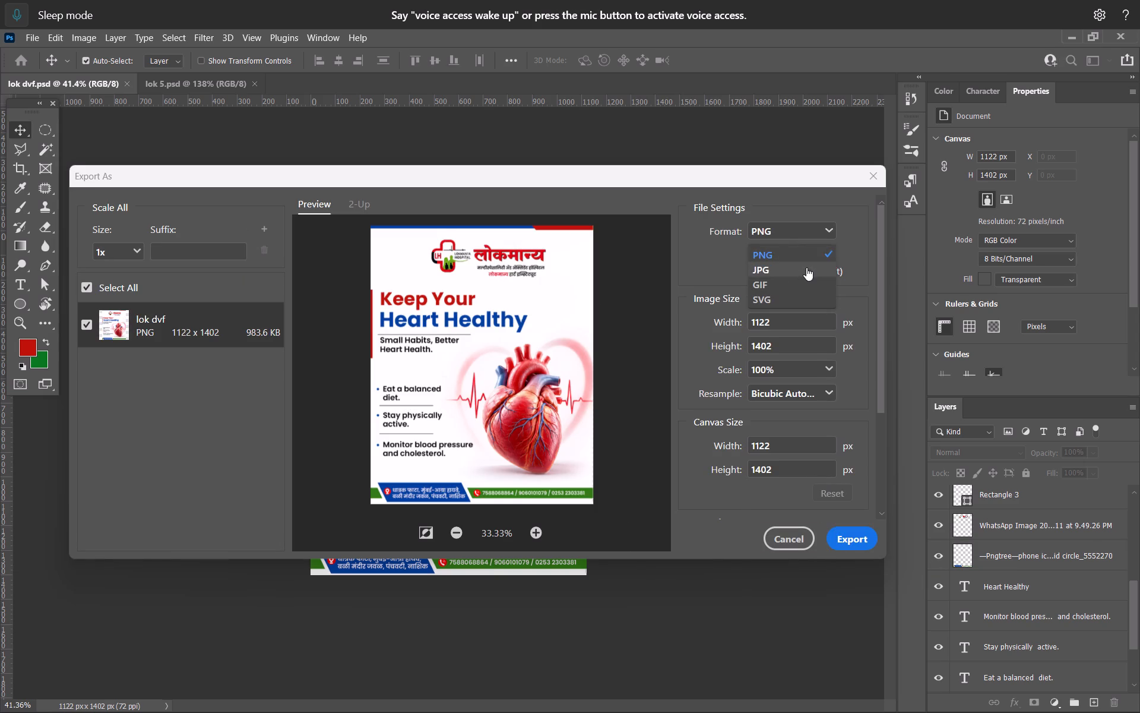
{"action": "left_click", "coordinate": [806, 267]}
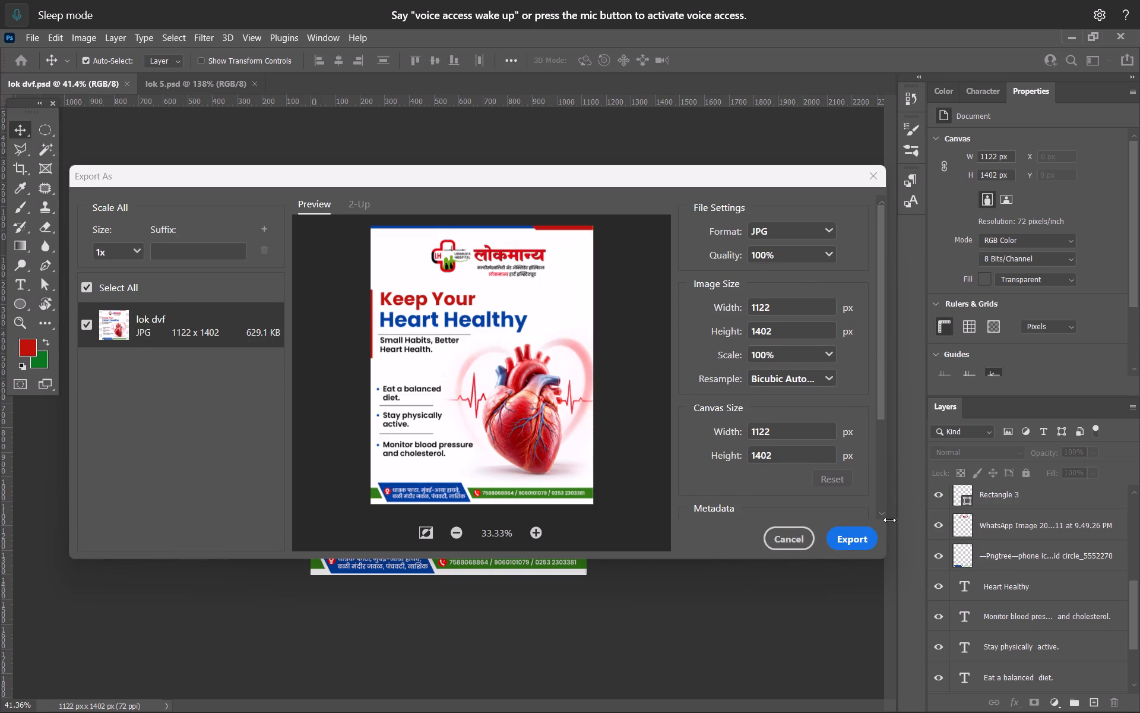
{"action": "left_click", "coordinate": [861, 541]}
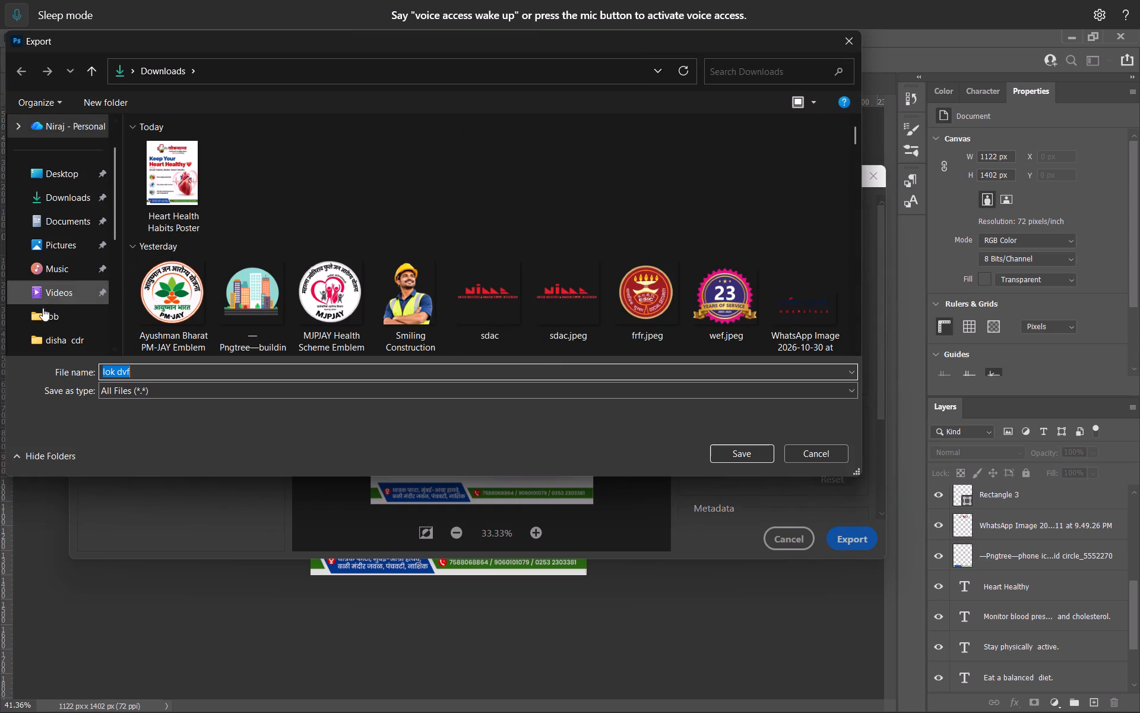
{"action": "left_click", "coordinate": [42, 310]}
{"action": "left_click", "coordinate": [712, 447]}
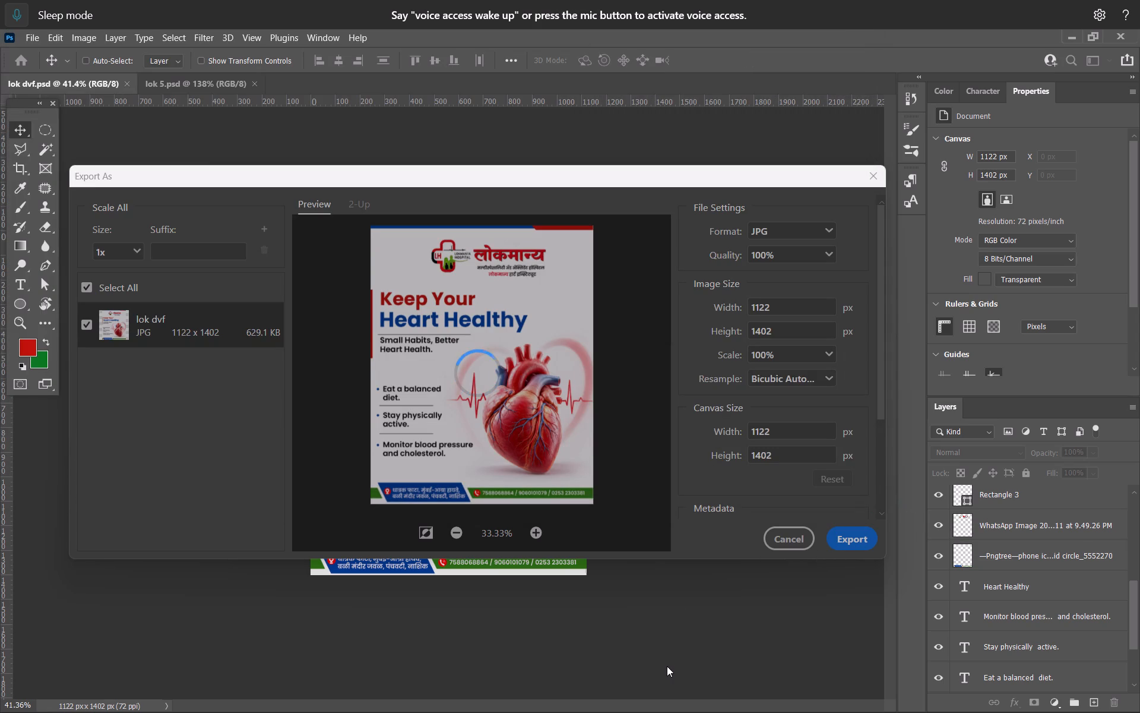
Save the lok dvf document again.
{"action": "key", "text": "ctrl+s"}
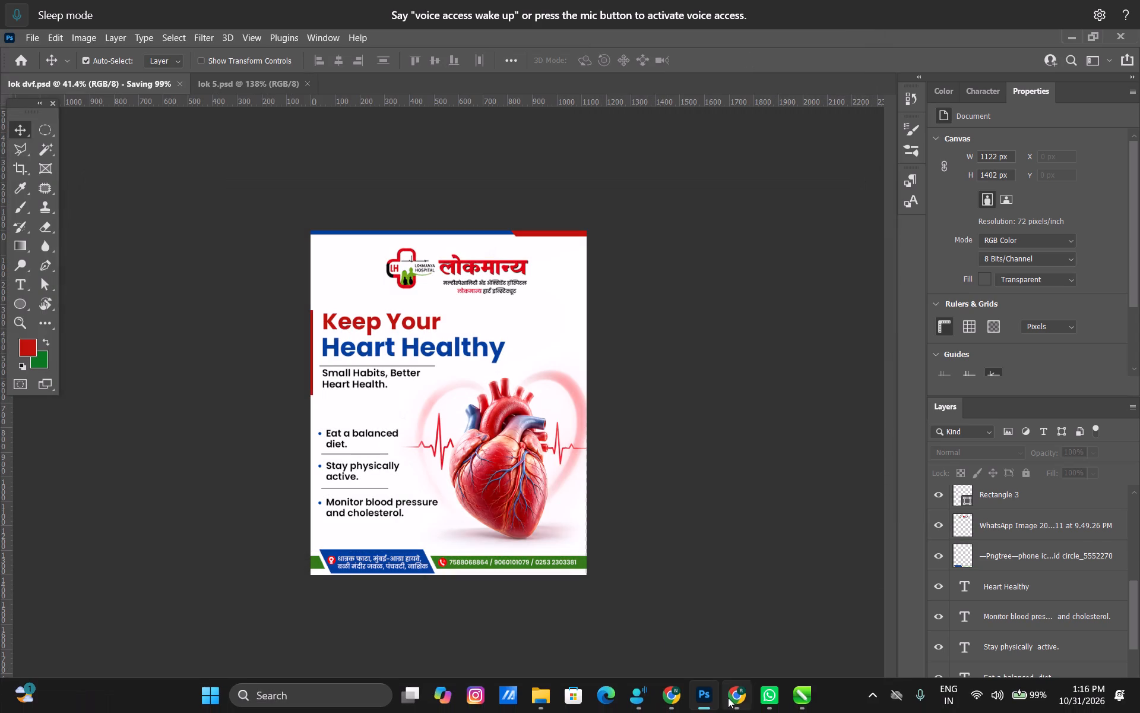
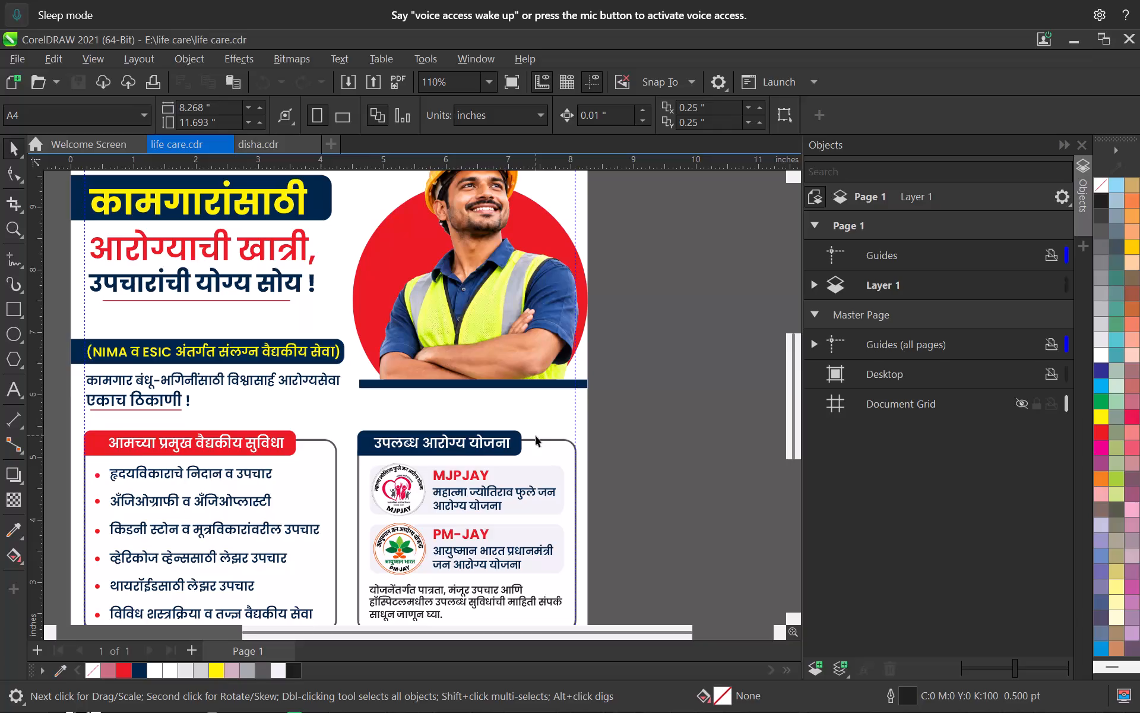
Review the life care poster up close, examining the worker photo, Marathi headlines, medical services list and health scheme boxes.
{"action": "scroll", "coordinate": [536, 436], "scroll_direction": "down", "scroll_amount": 5}
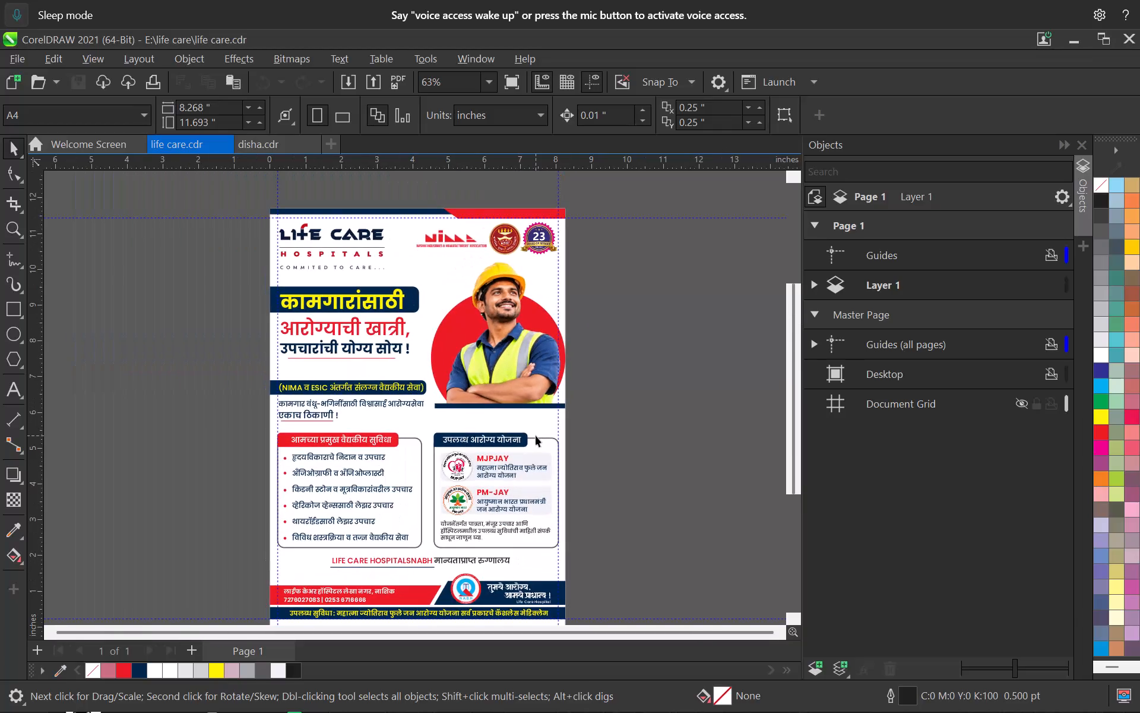
{"action": "scroll", "coordinate": [536, 436], "scroll_direction": "up", "scroll_amount": 4}
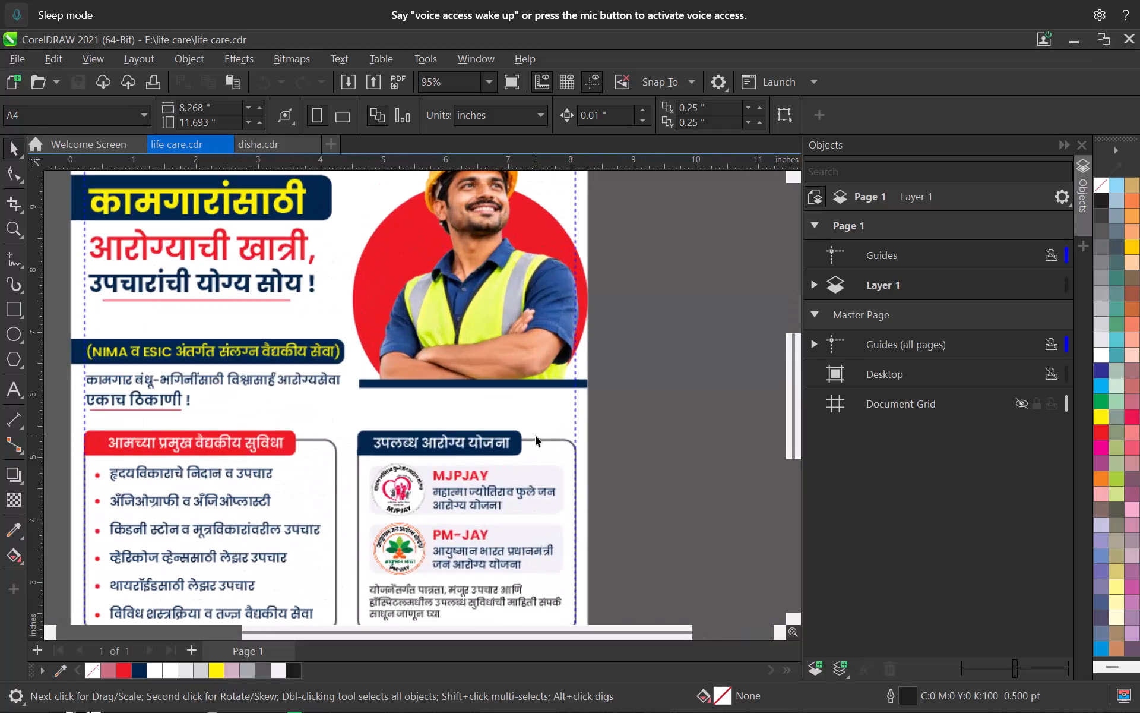
{"action": "scroll", "coordinate": [536, 436], "scroll_direction": "up", "scroll_amount": 4}
{"action": "scroll", "coordinate": [508, 385], "scroll_direction": "down", "scroll_amount": 6}
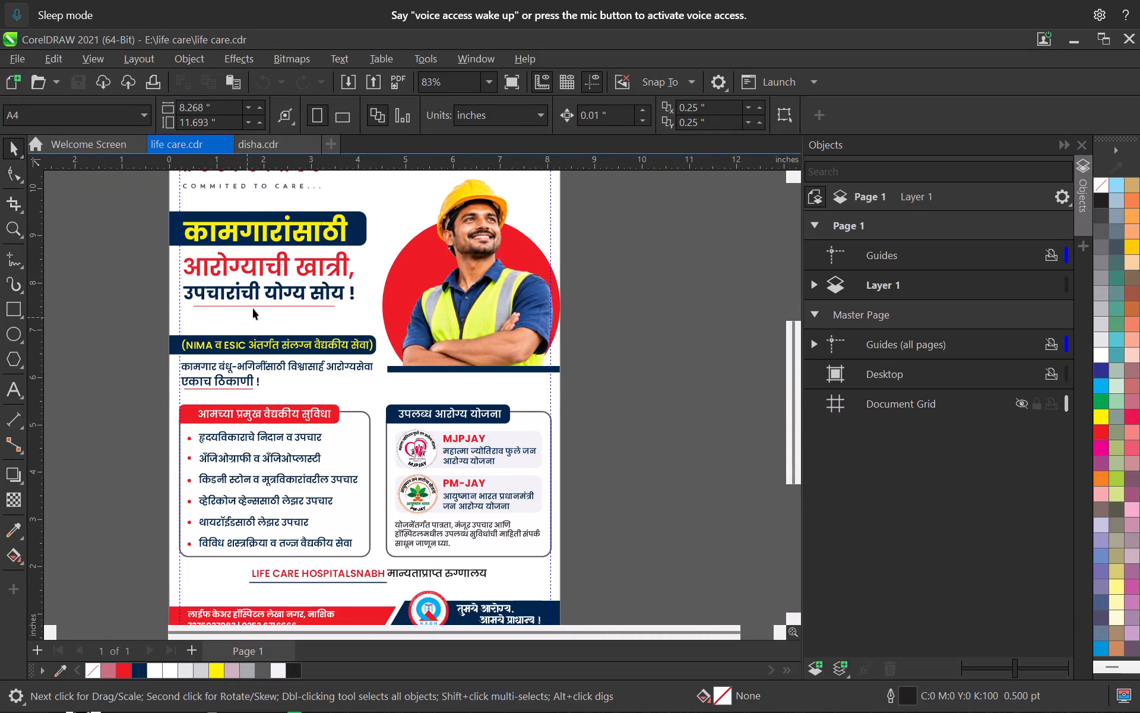
{"action": "scroll", "coordinate": [357, 450], "scroll_direction": "up", "scroll_amount": 8}
{"action": "middle_click_drag", "start_coordinate": [467, 299], "coordinate": [246, 647]}
{"action": "scroll", "coordinate": [467, 299], "scroll_direction": "down", "scroll_amount": 1}
{"action": "middle_click_drag", "start_coordinate": [467, 357], "coordinate": [463, 450]}
{"action": "scroll", "coordinate": [463, 450], "scroll_direction": "up", "scroll_amount": 9}
{"action": "scroll", "coordinate": [451, 349], "scroll_direction": "down", "scroll_amount": 4}
{"action": "middle_click_drag", "start_coordinate": [449, 351], "coordinate": [439, 440]}
{"action": "scroll", "coordinate": [447, 409], "scroll_direction": "down", "scroll_amount": 1}
{"action": "scroll", "coordinate": [482, 354], "scroll_direction": "up", "scroll_amount": 8}
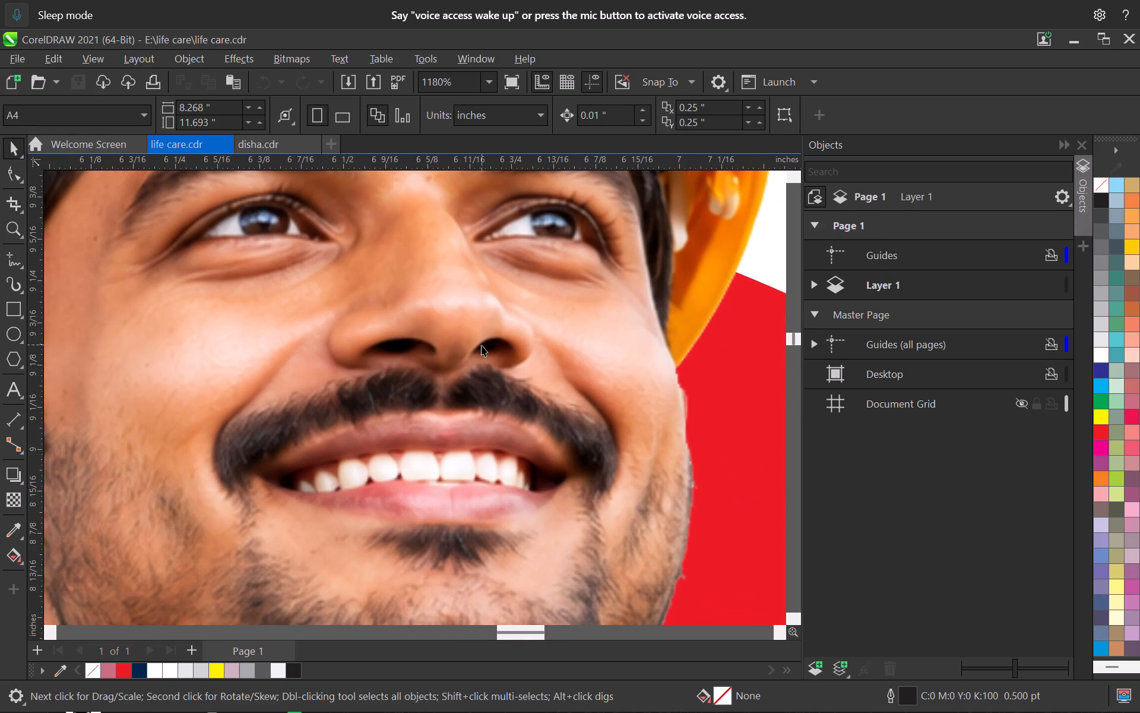
{"action": "scroll", "coordinate": [479, 351], "scroll_direction": "down", "scroll_amount": 12}
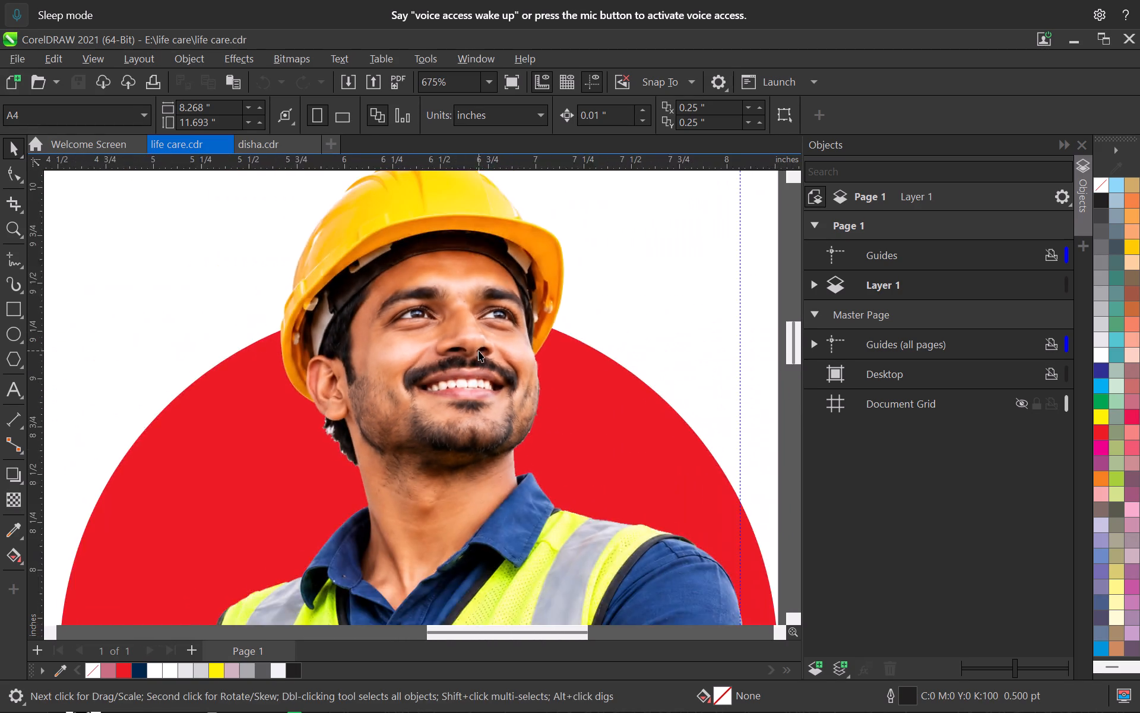
{"action": "scroll", "coordinate": [479, 351], "scroll_direction": "down", "scroll_amount": 4}
{"action": "scroll", "coordinate": [477, 380], "scroll_direction": "up", "scroll_amount": 1}
{"action": "scroll", "coordinate": [463, 401], "scroll_direction": "down", "scroll_amount": 4}
{"action": "middle_click_drag", "start_coordinate": [432, 479], "coordinate": [679, 225]}
{"action": "scroll", "coordinate": [499, 367], "scroll_direction": "up", "scroll_amount": 4}
{"action": "middle_click_drag", "start_coordinate": [484, 359], "coordinate": [509, 417]}
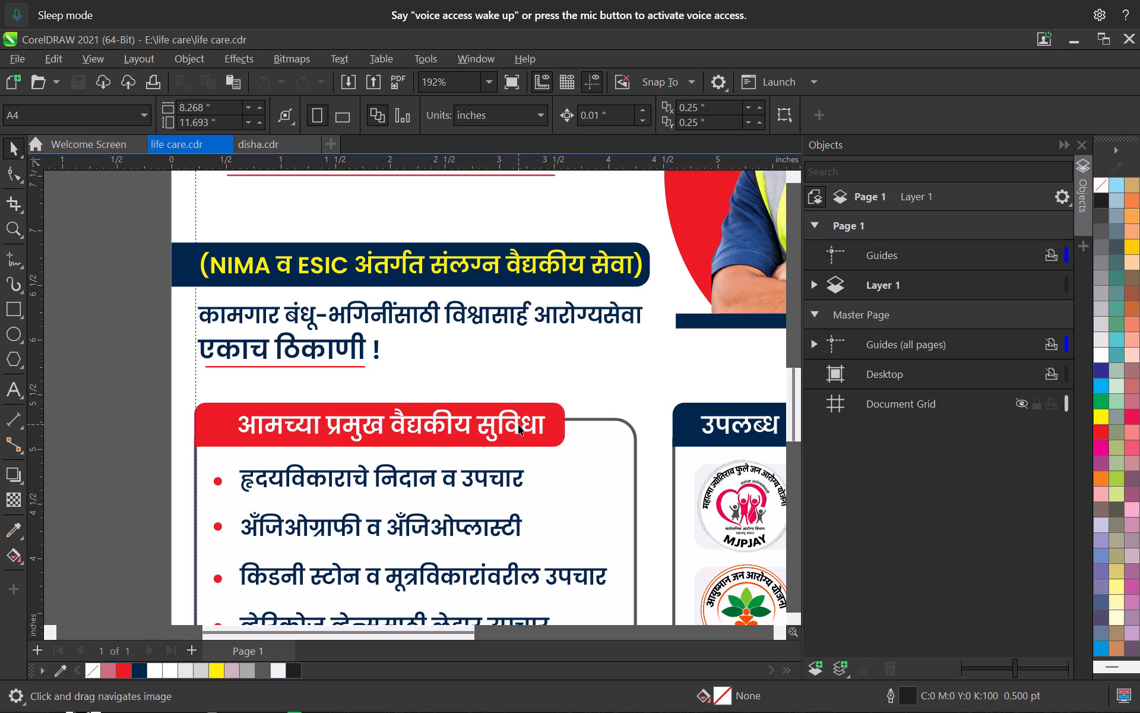
{"action": "scroll", "coordinate": [499, 438], "scroll_direction": "down", "scroll_amount": 1}
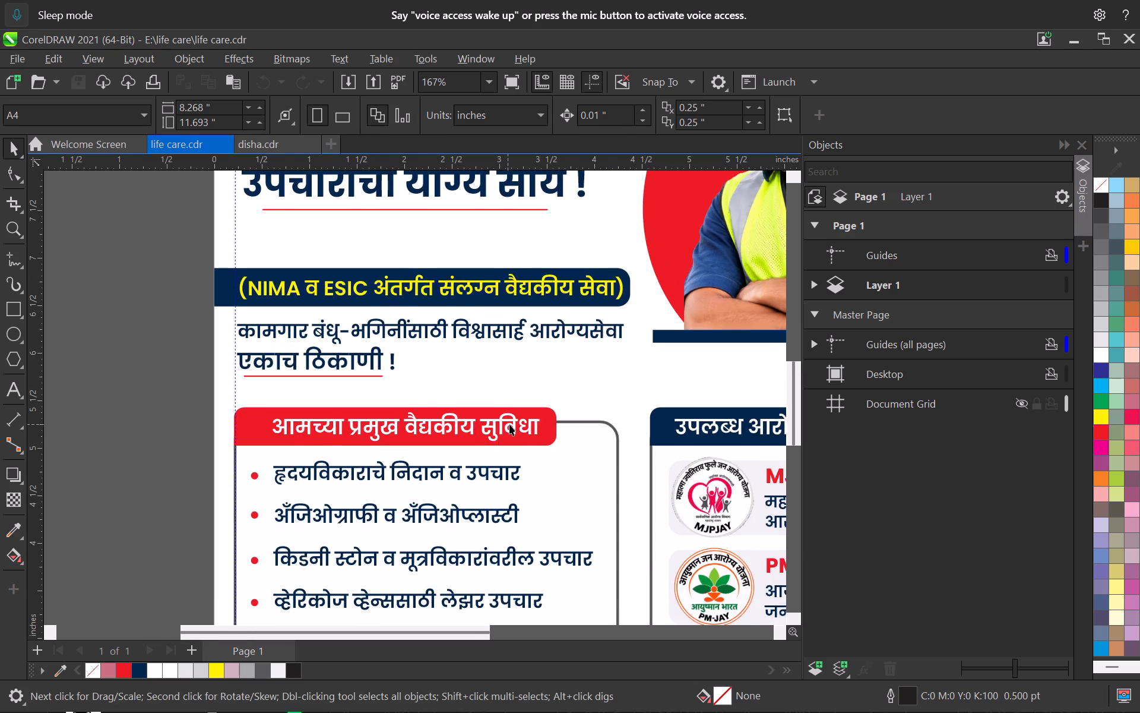
{"action": "scroll", "coordinate": [509, 424], "scroll_direction": "down", "scroll_amount": 13}
{"action": "scroll", "coordinate": [515, 420], "scroll_direction": "up", "scroll_amount": 9}
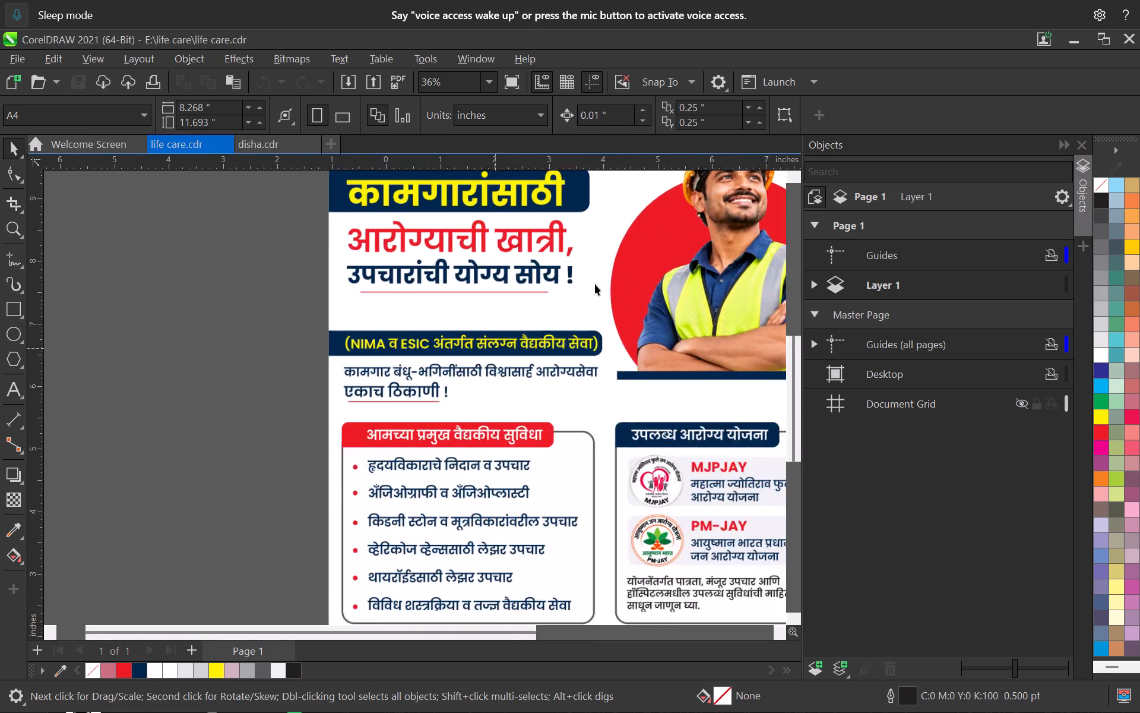
{"action": "scroll", "coordinate": [595, 284], "scroll_direction": "up", "scroll_amount": 4}
{"action": "middle_click_drag", "start_coordinate": [564, 345], "coordinate": [389, 510]}
Inspect the life care poster's red circle, NABH line, services text, footer shape, tagline and services box by selecting each.
{"action": "left_click", "coordinate": [437, 436]}
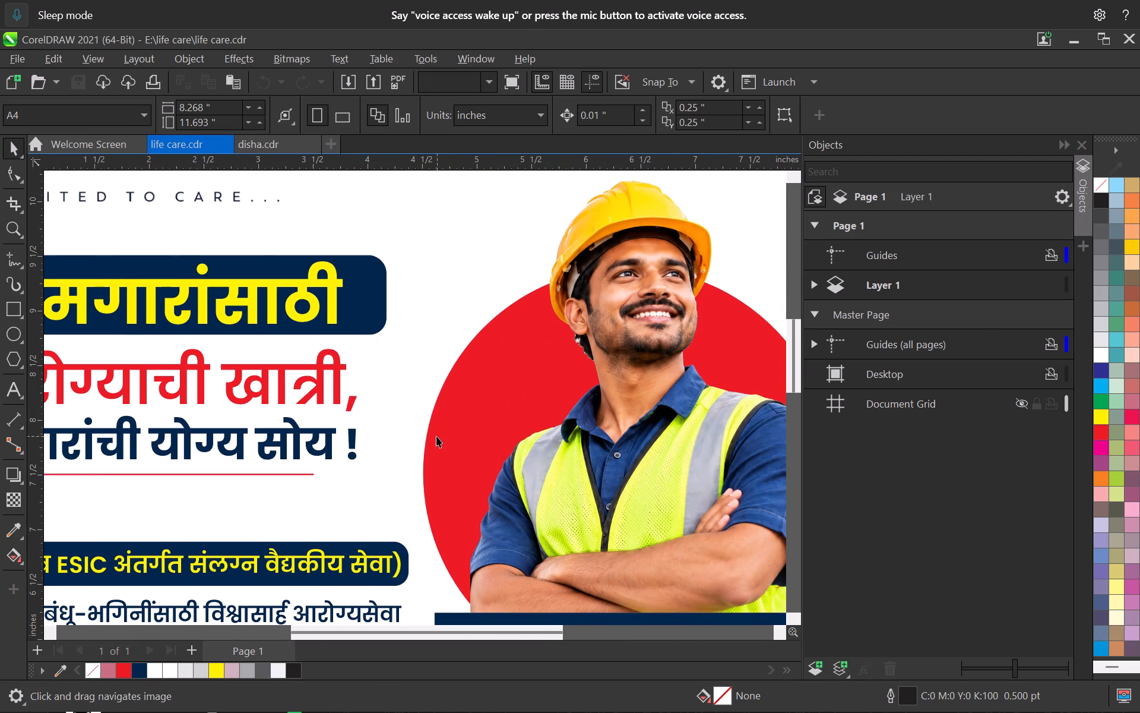
{"action": "scroll", "coordinate": [435, 438], "scroll_direction": "down", "scroll_amount": 11}
{"action": "middle_click_drag", "start_coordinate": [433, 459], "coordinate": [465, 273]}
{"action": "scroll", "coordinate": [437, 455], "scroll_direction": "up", "scroll_amount": 6}
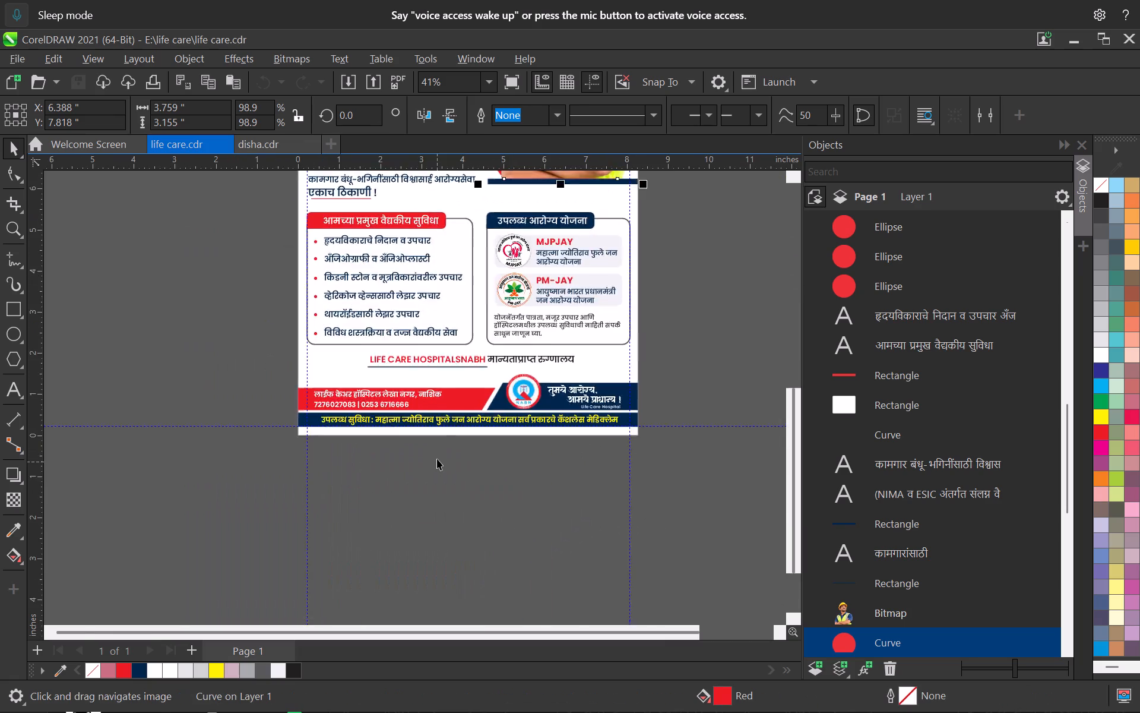
{"action": "scroll", "coordinate": [437, 459], "scroll_direction": "up", "scroll_amount": 8}
{"action": "left_click", "coordinate": [484, 297]}
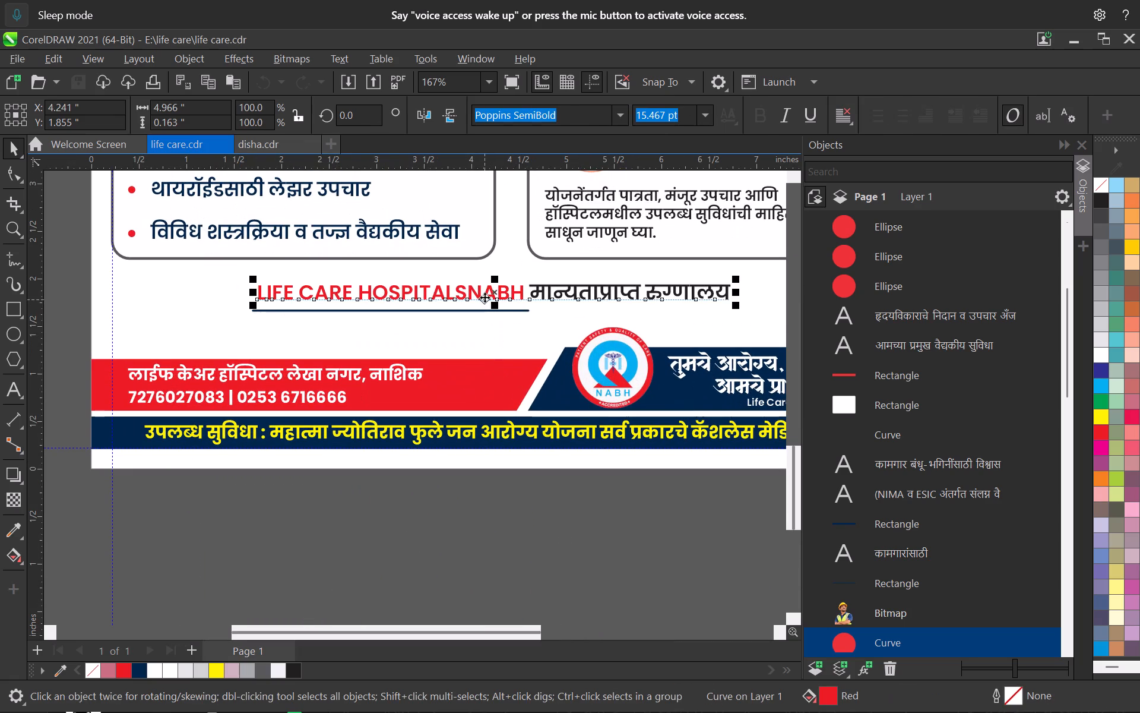
{"action": "middle_click_drag", "start_coordinate": [484, 297], "coordinate": [479, 482]}
{"action": "left_click", "coordinate": [423, 424]}
{"action": "scroll", "coordinate": [423, 424], "scroll_direction": "down", "scroll_amount": 4}
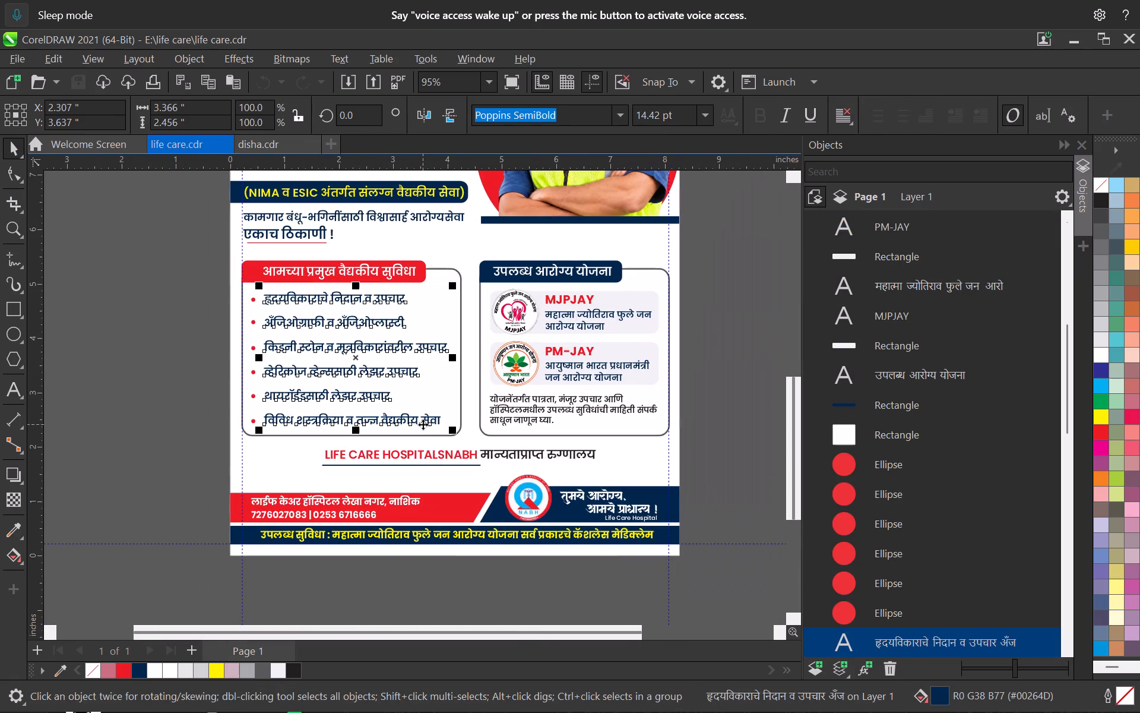
{"action": "scroll", "coordinate": [543, 547], "scroll_direction": "up", "scroll_amount": 3}
{"action": "left_click", "coordinate": [593, 493]}
{"action": "left_click", "coordinate": [604, 471]}
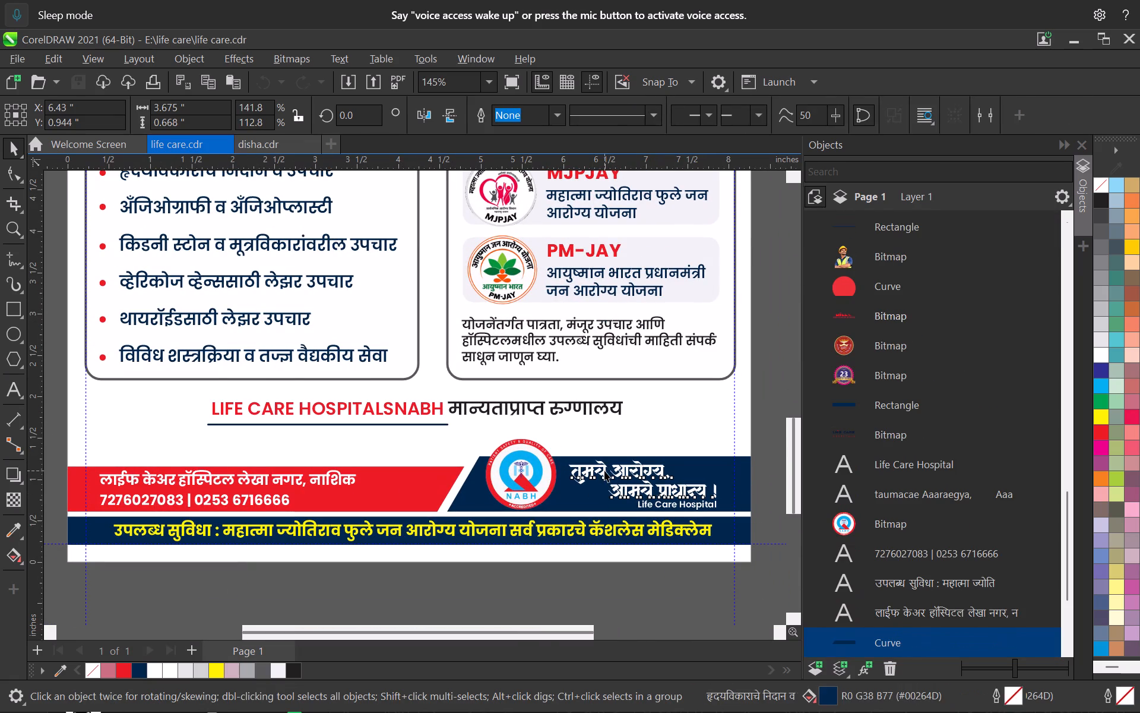
{"action": "middle_click_drag", "start_coordinate": [493, 451], "coordinate": [606, 608]}
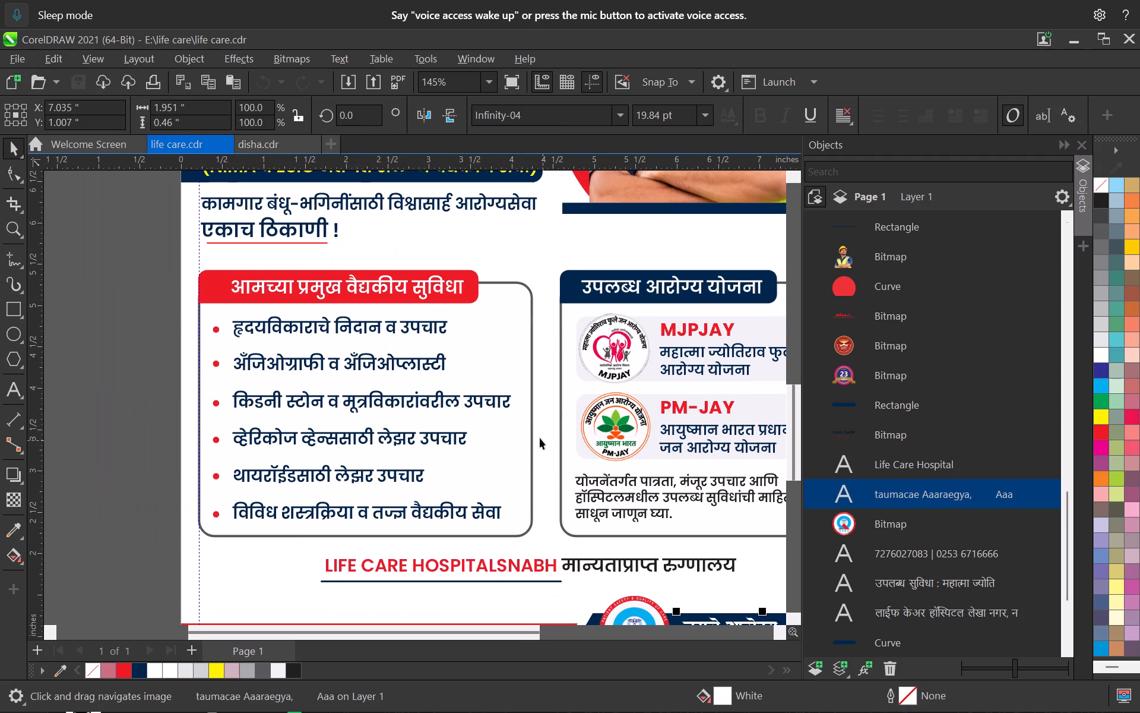
{"action": "left_click", "coordinate": [531, 432]}
{"action": "scroll", "coordinate": [531, 432], "scroll_direction": "down", "scroll_amount": 8}
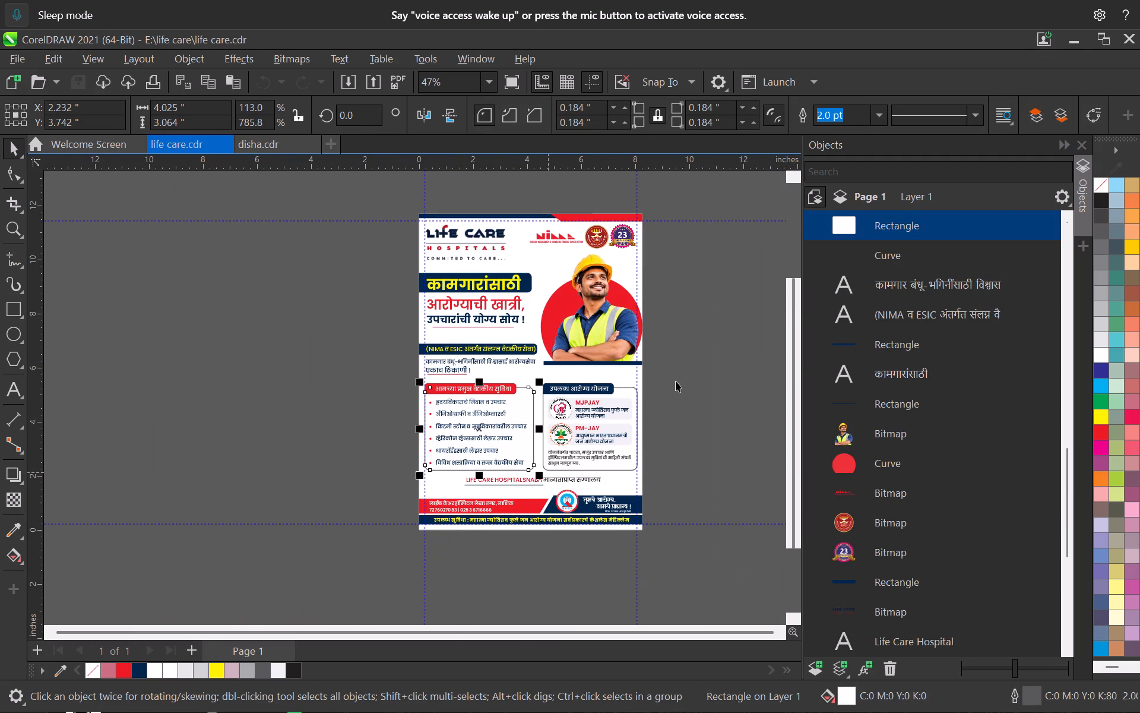
{"action": "left_click_drag", "start_coordinate": [680, 377], "coordinate": [686, 375]}
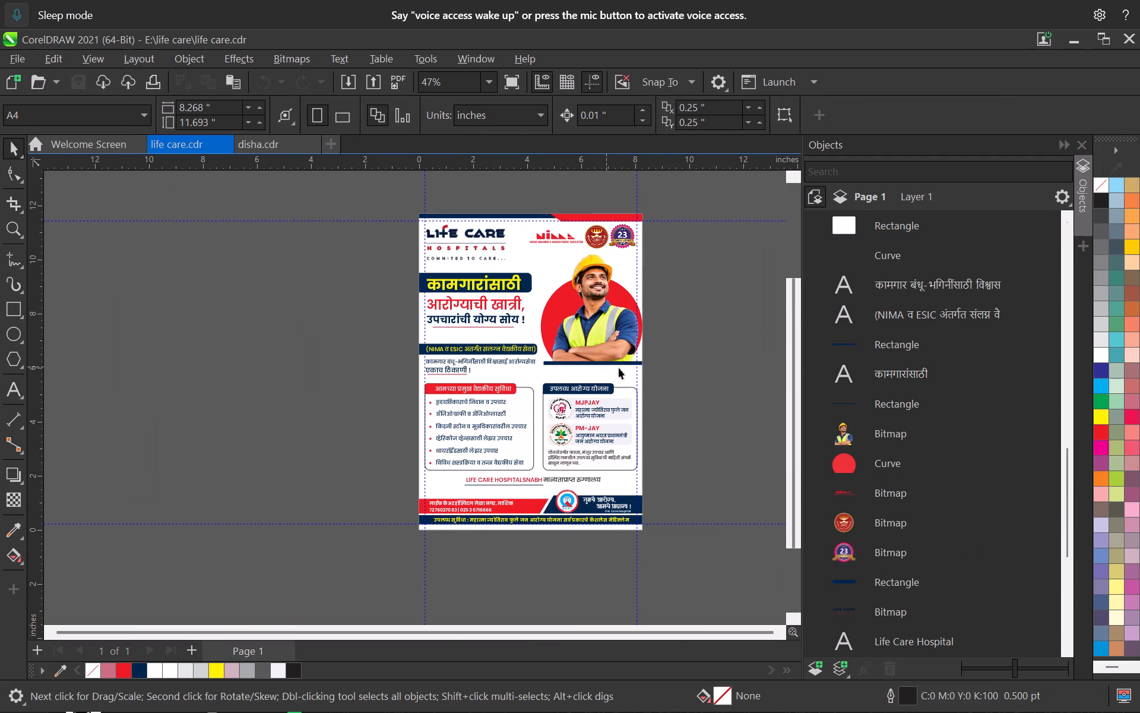
Switch to the disha.cdr brochure and examine its ear anatomy diagram, hearing importance section and branches panel.
{"action": "left_click", "coordinate": [259, 148]}
{"action": "scroll", "coordinate": [383, 255], "scroll_direction": "down", "scroll_amount": 15}
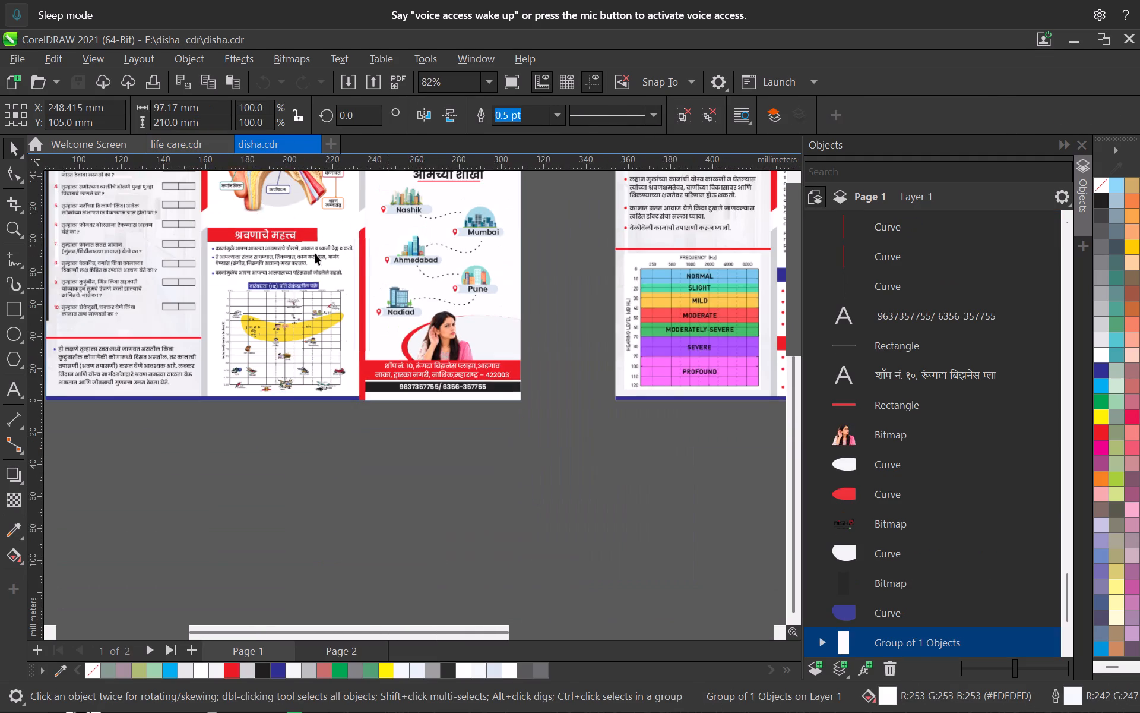
{"action": "middle_click_drag", "start_coordinate": [267, 238], "coordinate": [446, 408]}
{"action": "scroll", "coordinate": [423, 347], "scroll_direction": "up", "scroll_amount": 15}
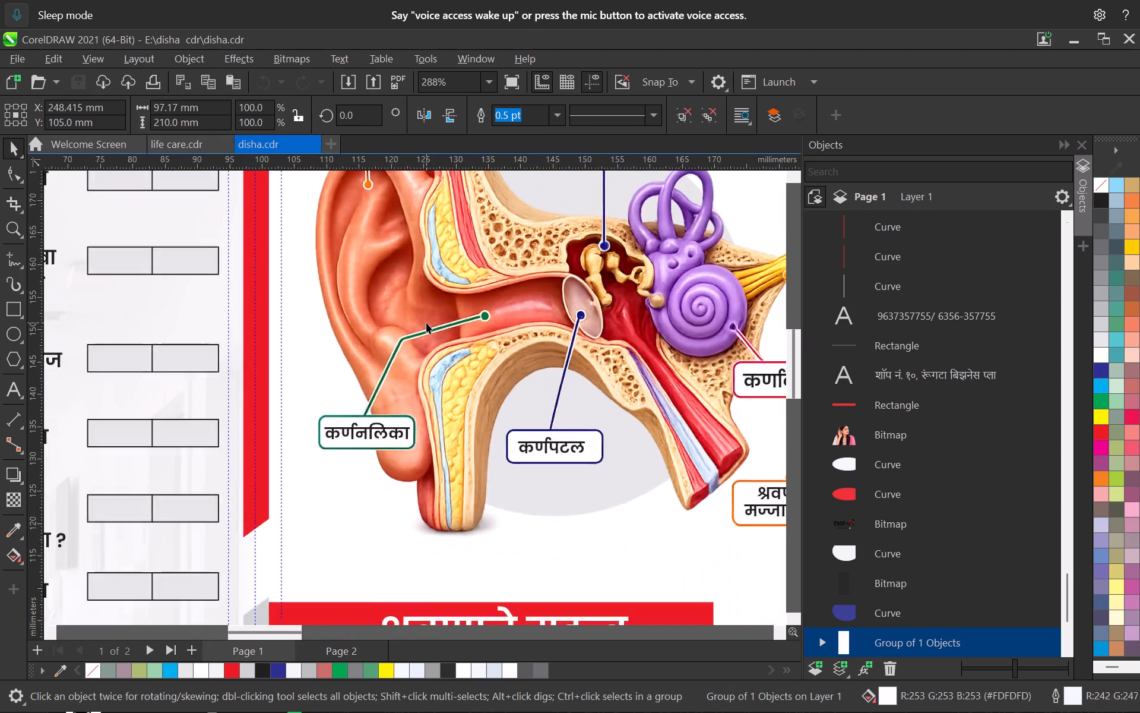
{"action": "scroll", "coordinate": [426, 323], "scroll_direction": "up", "scroll_amount": 8}
{"action": "scroll", "coordinate": [430, 322], "scroll_direction": "down", "scroll_amount": 13}
{"action": "scroll", "coordinate": [448, 323], "scroll_direction": "up", "scroll_amount": 1}
{"action": "scroll", "coordinate": [451, 323], "scroll_direction": "down", "scroll_amount": 7}
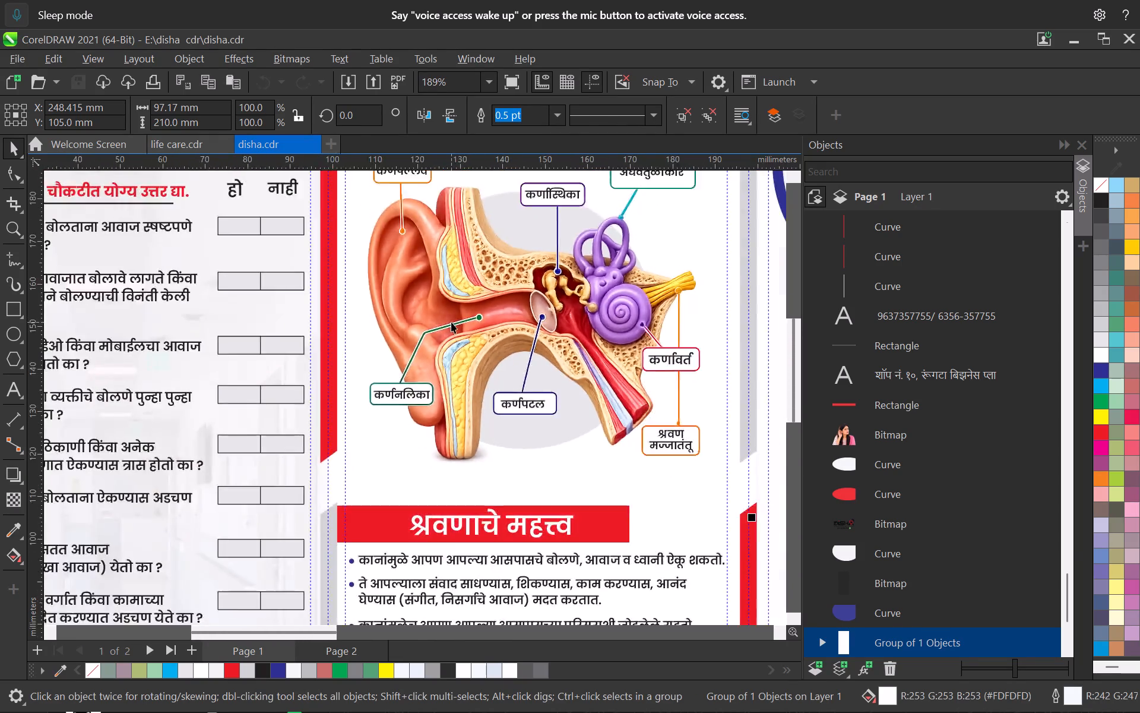
{"action": "scroll", "coordinate": [451, 322], "scroll_direction": "down", "scroll_amount": 7}
{"action": "middle_click_drag", "start_coordinate": [628, 346], "coordinate": [355, 351]}
{"action": "scroll", "coordinate": [435, 349], "scroll_direction": "up", "scroll_amount": 3}
{"action": "scroll", "coordinate": [594, 328], "scroll_direction": "down", "scroll_amount": 7}
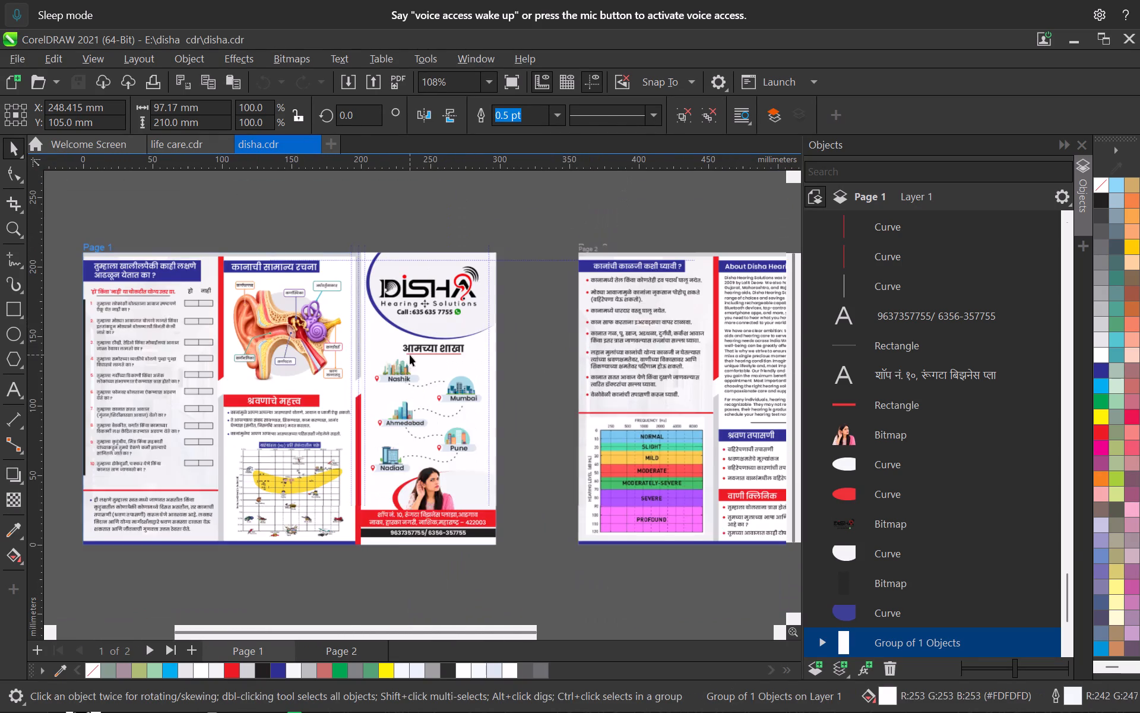
Switch back to the life care.cdr poster document and save it.
{"action": "left_click", "coordinate": [201, 145]}
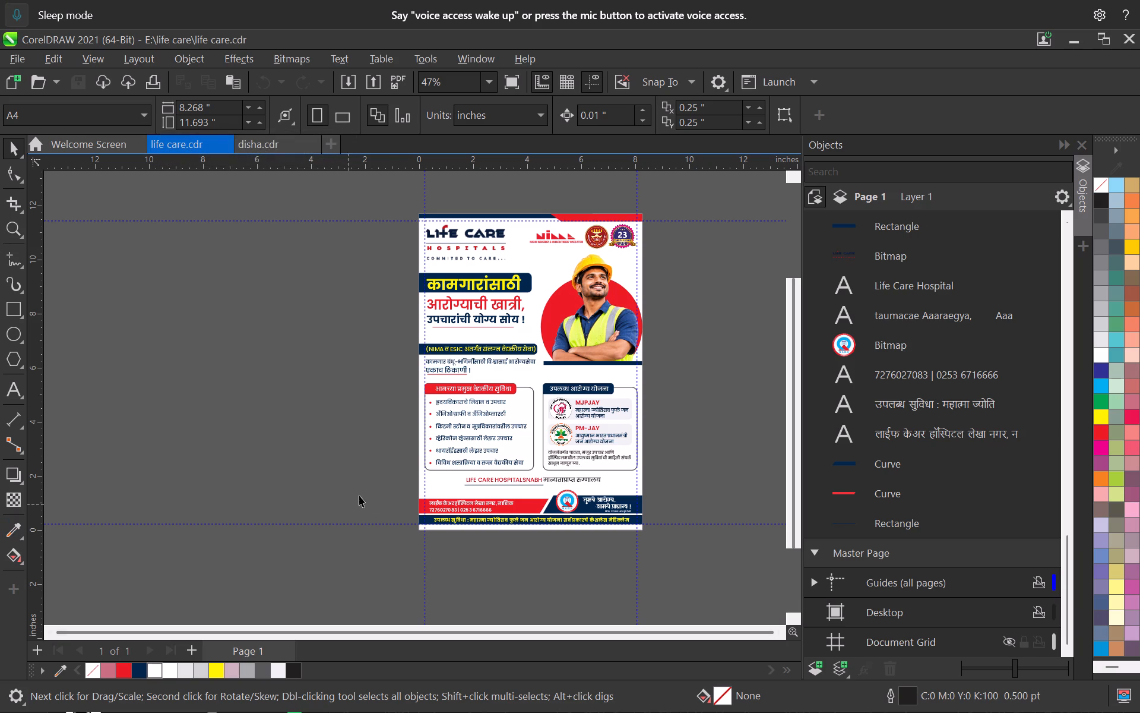
{"action": "scroll", "coordinate": [613, 505], "scroll_direction": "up", "scroll_amount": 9}
{"action": "scroll", "coordinate": [553, 510], "scroll_direction": "down", "scroll_amount": 10}
{"action": "key", "text": "ctrl+s"}
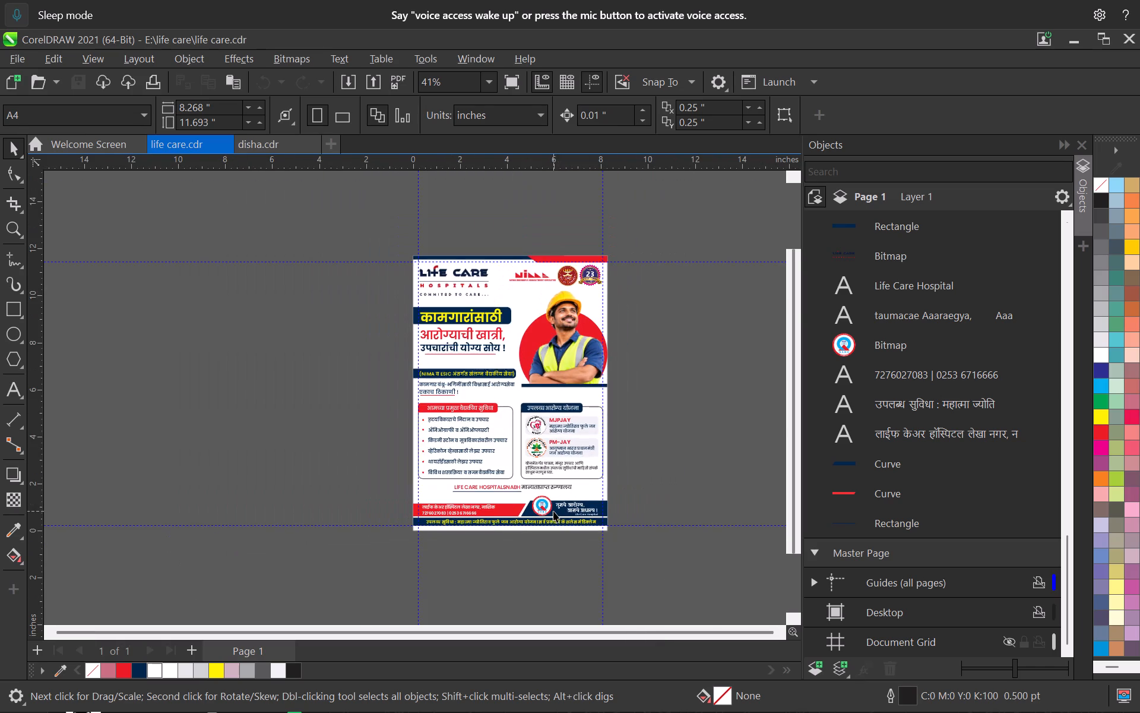